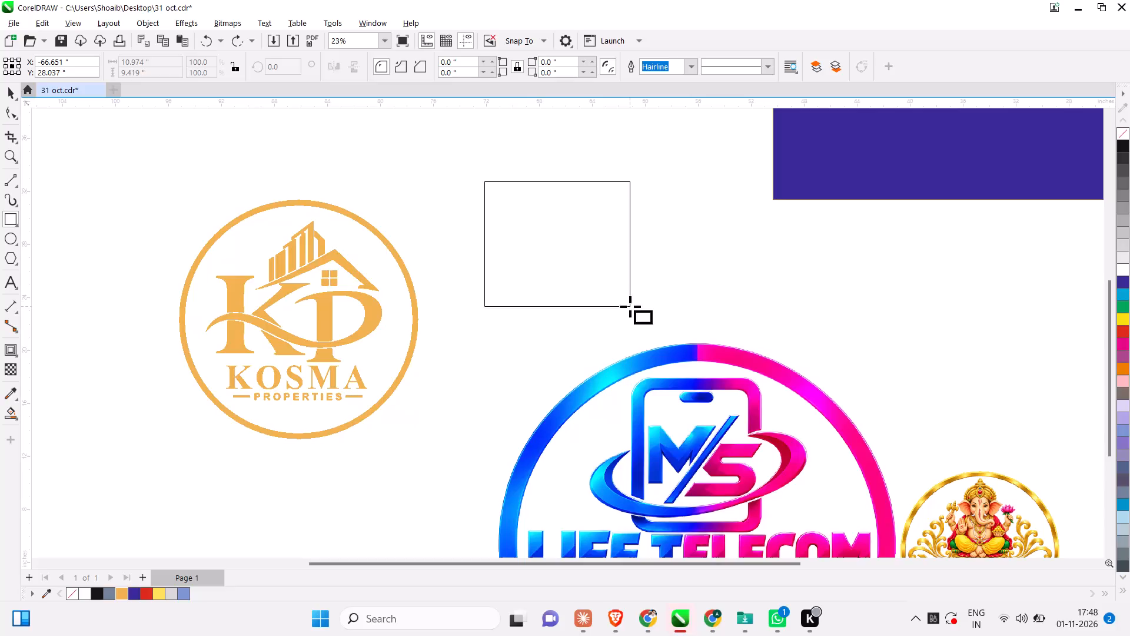
# Resize the new rectangle beside the Kosma Properties logo to 11 inches wide by 4 inches high.
pyautogui.click(2, 86)
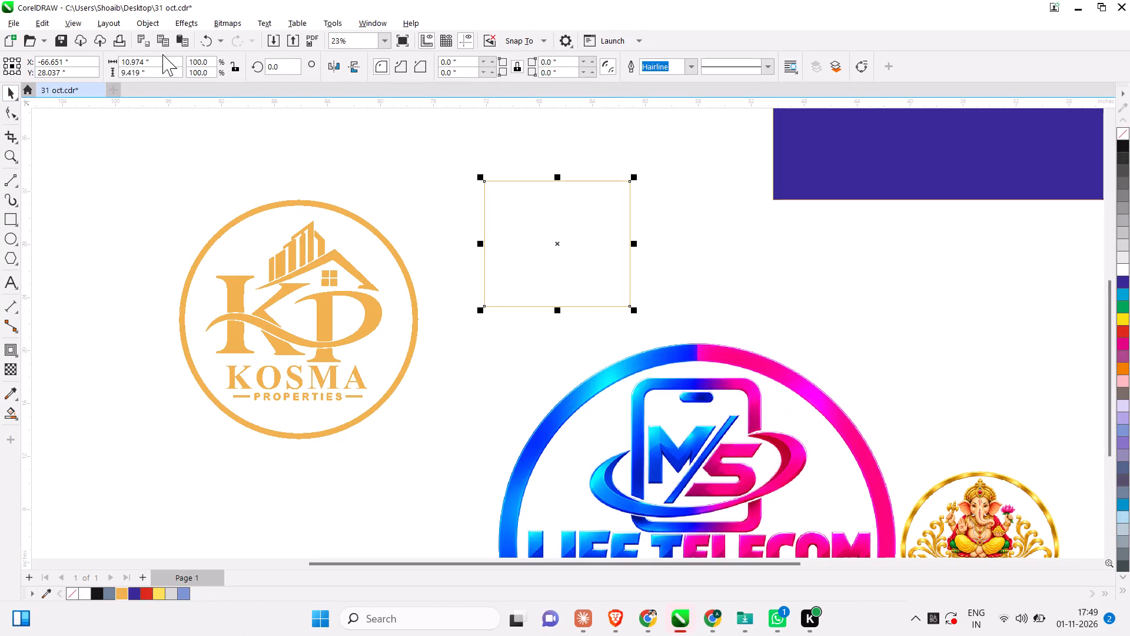
pyautogui.moveTo(148, 61); pyautogui.dragTo(40, 75)
pyautogui.write('11')
pyautogui.press('Tab')
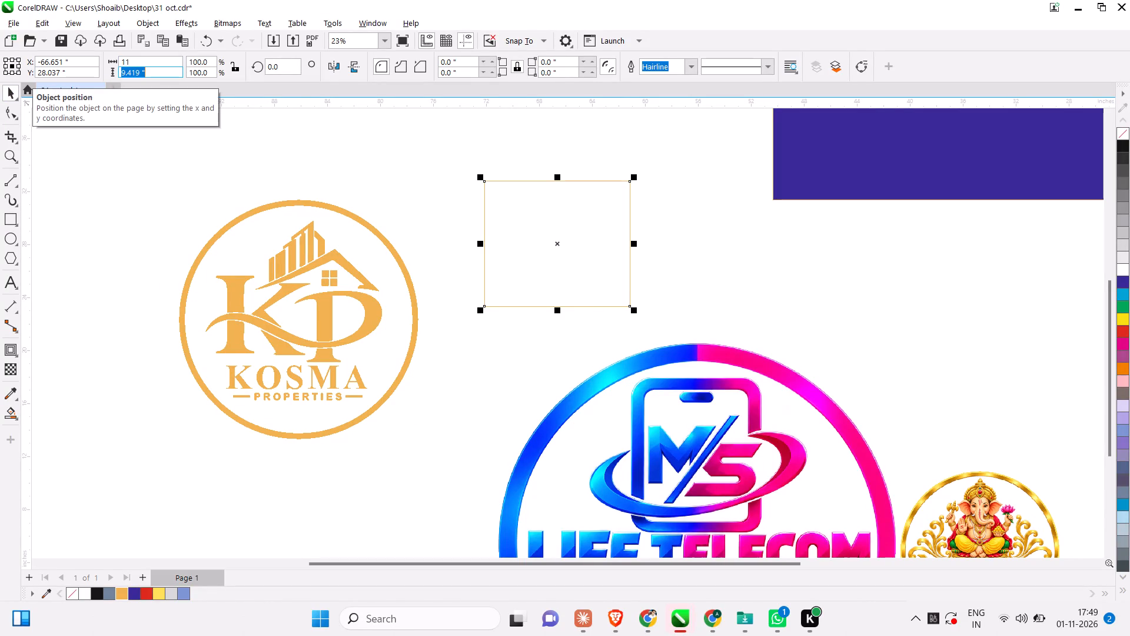
pyautogui.press('4')
pyautogui.press('Return')
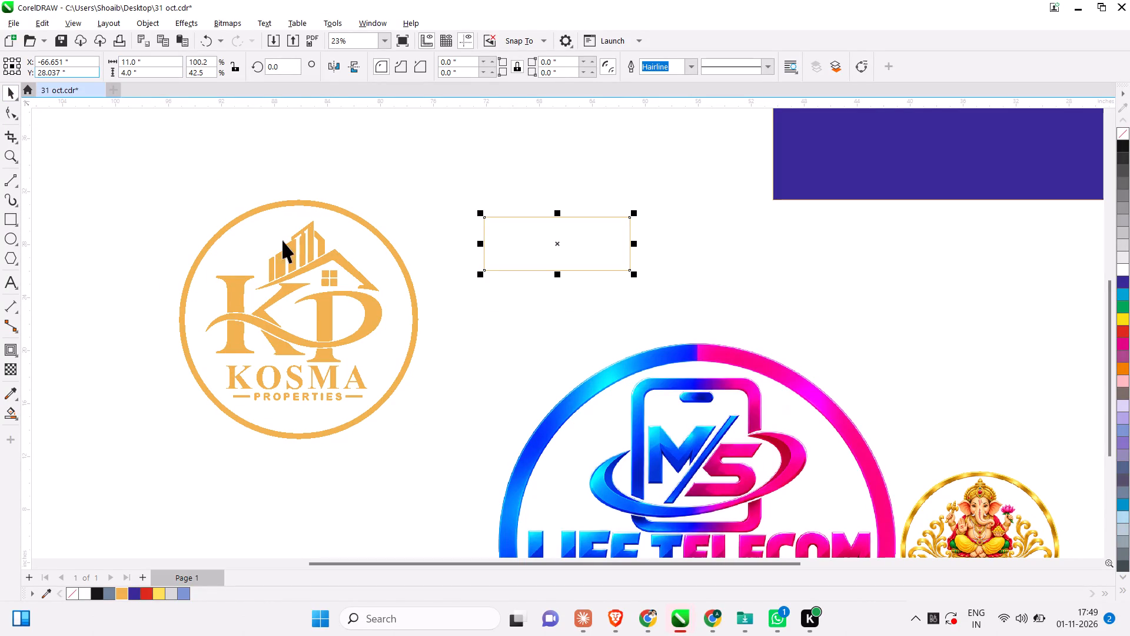
# Duplicate the whole Kosma Properties logo and place the copy up and to the left of the original.
pyautogui.click(337, 149)
pyautogui.scroll(-1, 248, 287)
pyautogui.moveTo(145, 200); pyautogui.dragTo(437, 482)
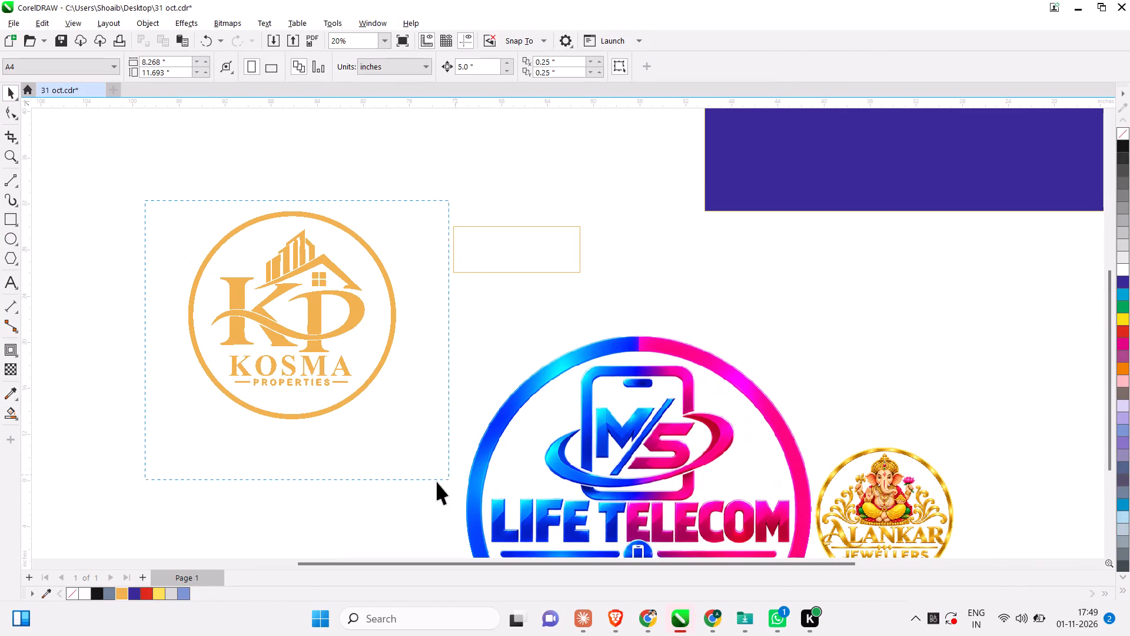
pyautogui.moveTo(437, 482); pyautogui.dragTo(436, 483)
pyautogui.scroll(-3, 293, 316)
pyautogui.moveTo(293, 314); pyautogui.dragTo(149, 193)
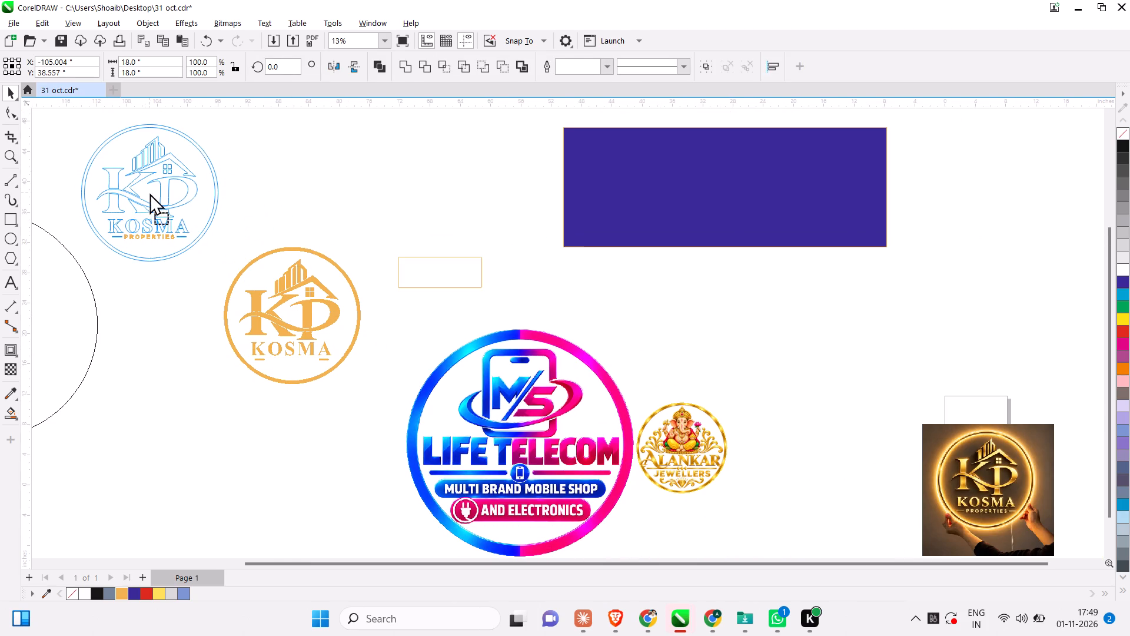
pyautogui.moveTo(149, 193); pyautogui.dragTo(150, 194)
pyautogui.rightClick(149, 193)
pyautogui.click(355, 207)
# Move the rightmost small building piece out of the original logo into the right end of the 11 by 4 inch rectangle.
pyautogui.scroll(1, 314, 275)
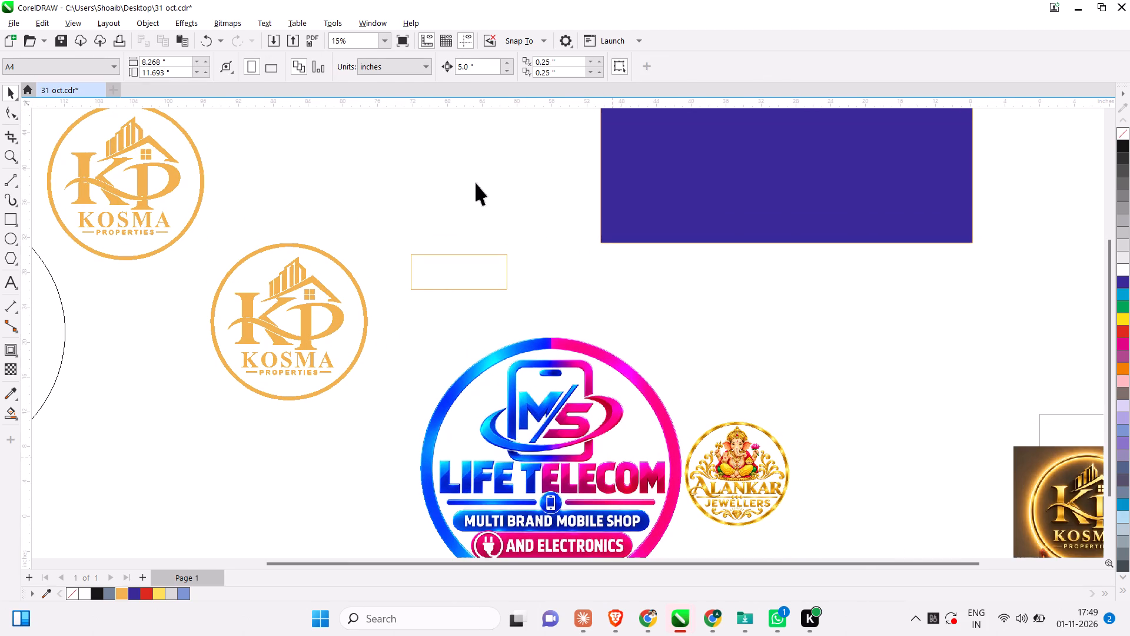
pyautogui.scroll(6, 419, 264)
pyautogui.scroll(-2, 177, 341)
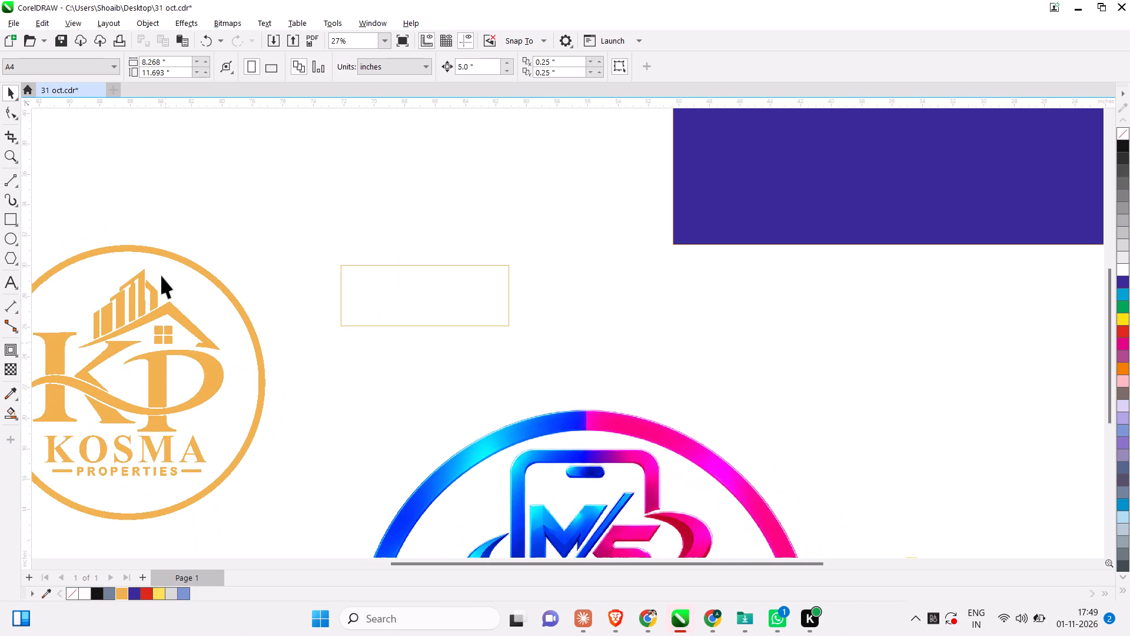
pyautogui.scroll(2, 161, 276)
pyautogui.moveTo(152, 304); pyautogui.dragTo(333, 320)
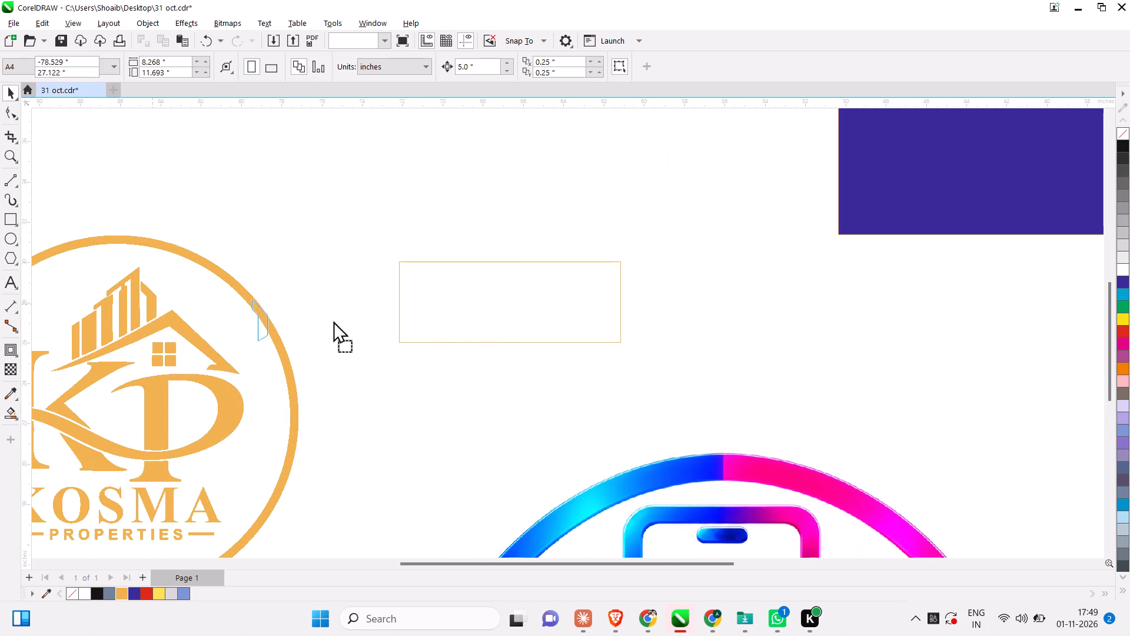
pyautogui.moveTo(333, 320); pyautogui.dragTo(595, 291)
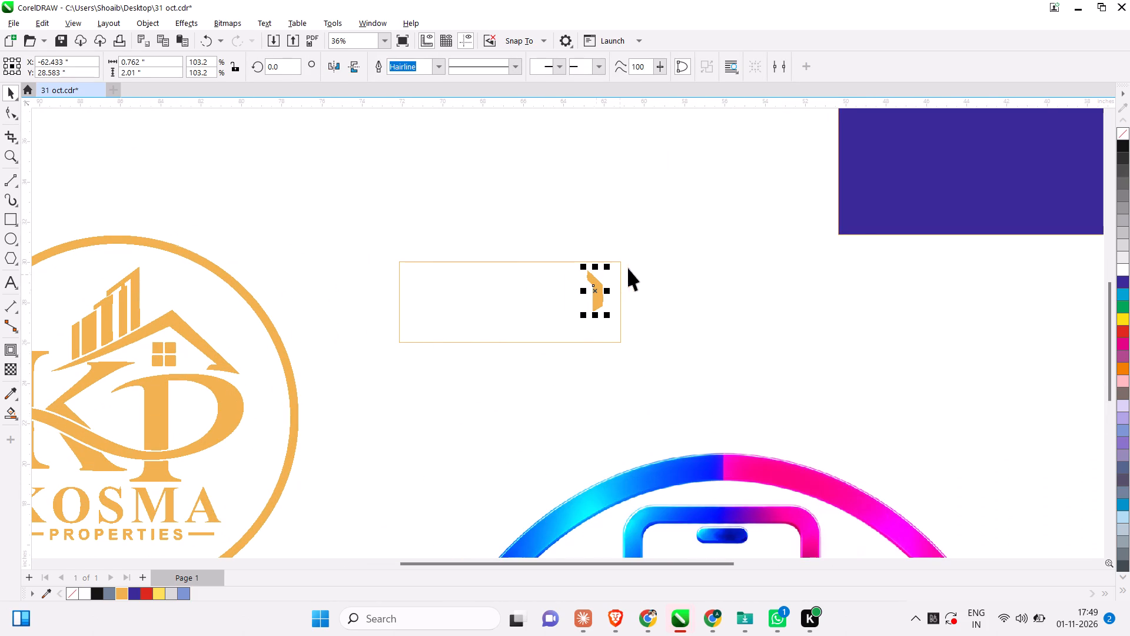
# Move the logo's roof shape into the rectangle so that it fits inside the outline beside the small building piece.
pyautogui.scroll(6, 658, 248)
pyautogui.scroll(-7, 526, 332)
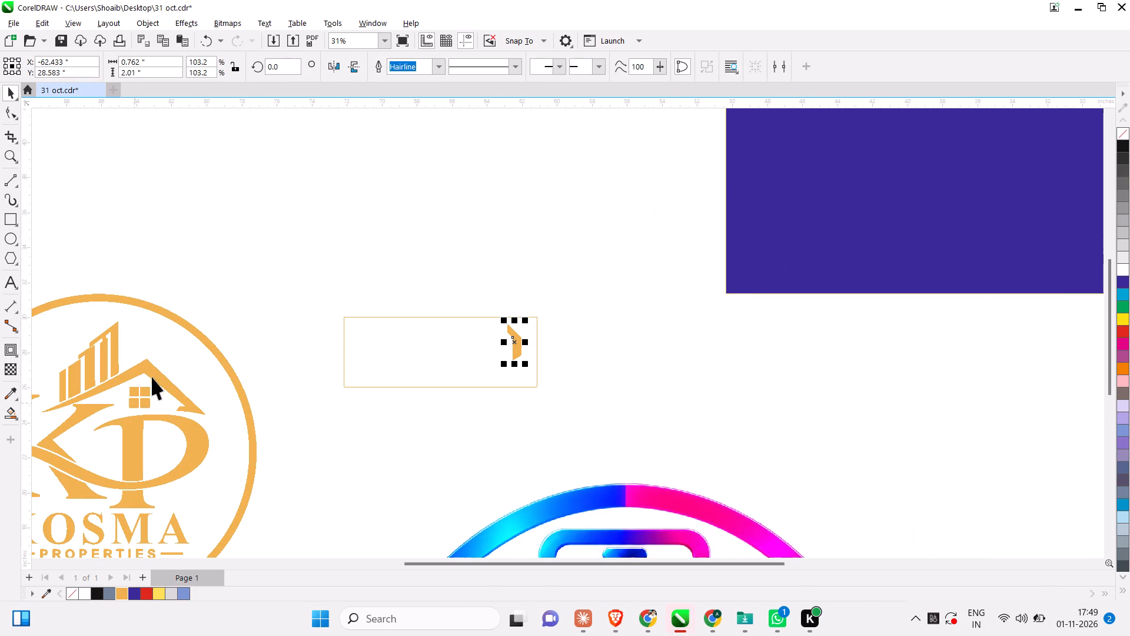
pyautogui.moveTo(156, 375); pyautogui.dragTo(451, 333)
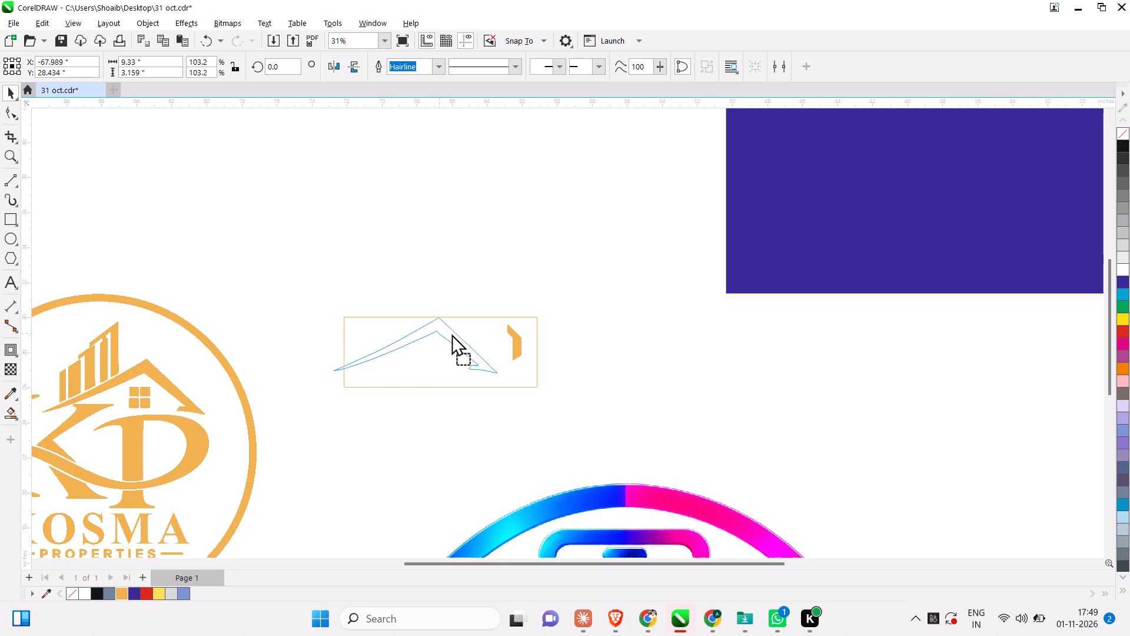
pyautogui.moveTo(451, 333); pyautogui.dragTo(480, 339)
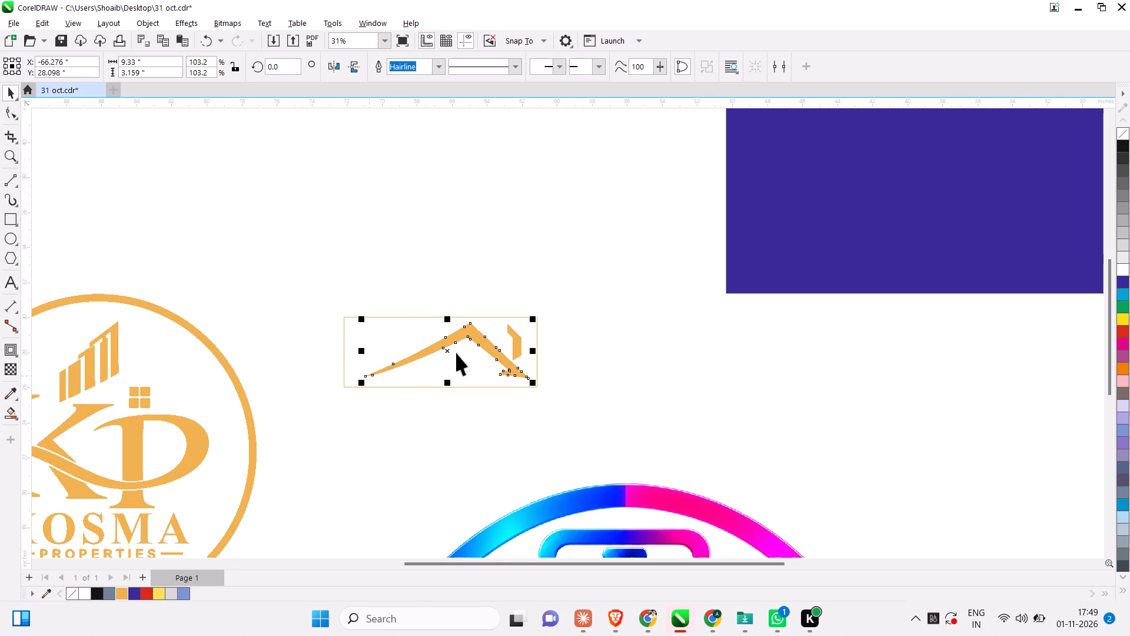
# Move the P with its swoosh out of the logo, try it over the rectangle, and place it just above.
pyautogui.scroll(-1, 183, 393)
pyautogui.moveTo(142, 438); pyautogui.dragTo(242, 439)
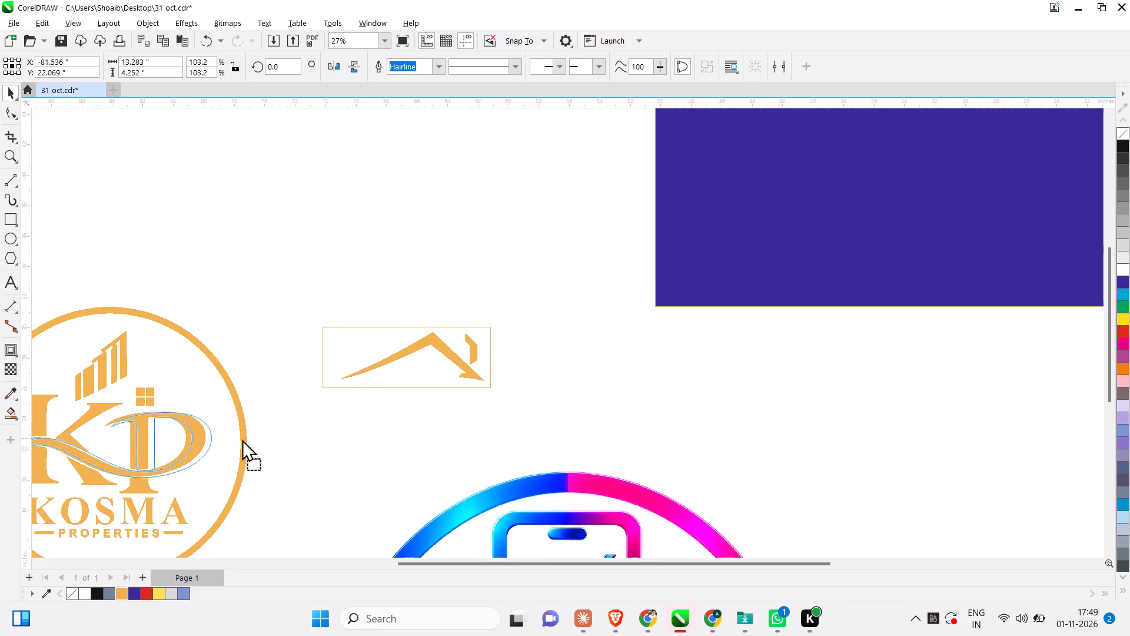
pyautogui.moveTo(242, 439); pyautogui.dragTo(444, 350)
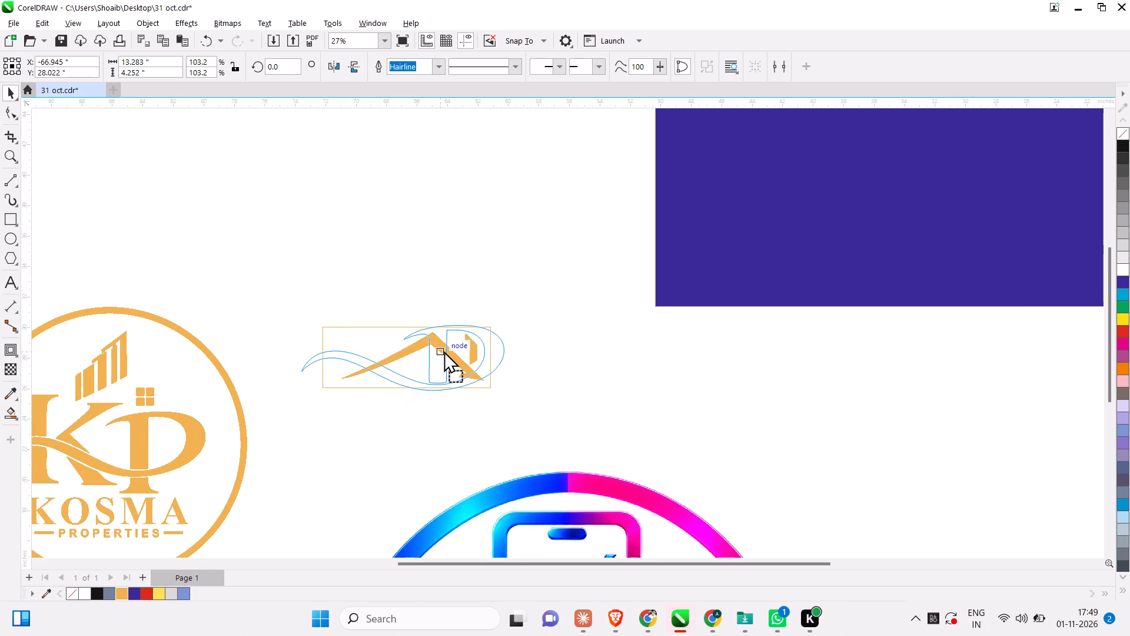
pyautogui.moveTo(444, 350); pyautogui.dragTo(446, 350)
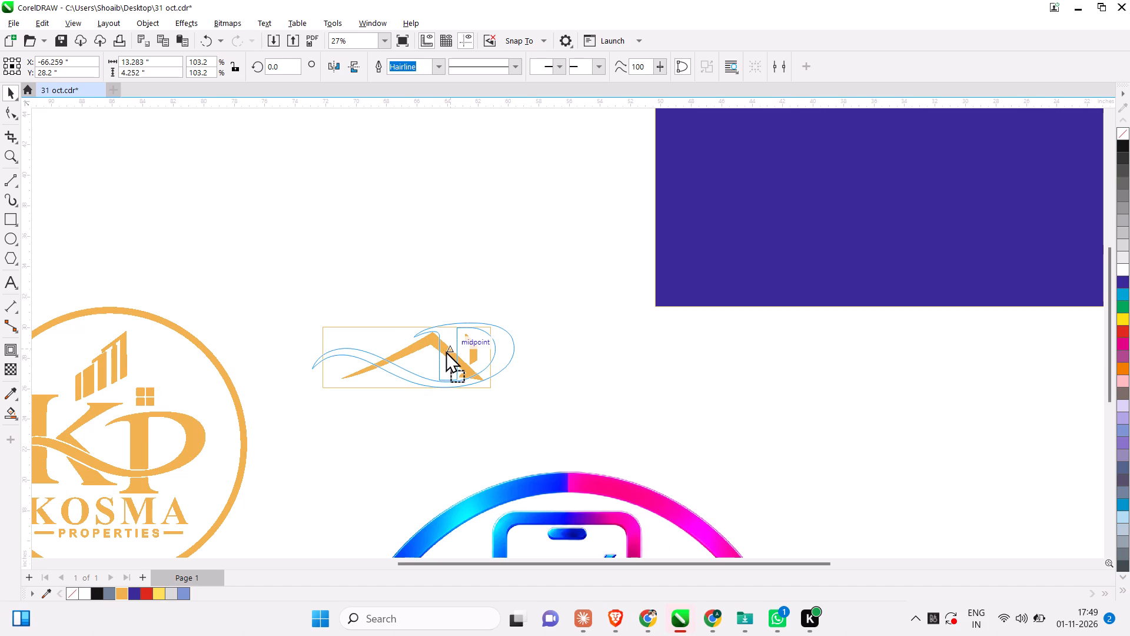
pyautogui.moveTo(446, 350); pyautogui.dragTo(478, 307)
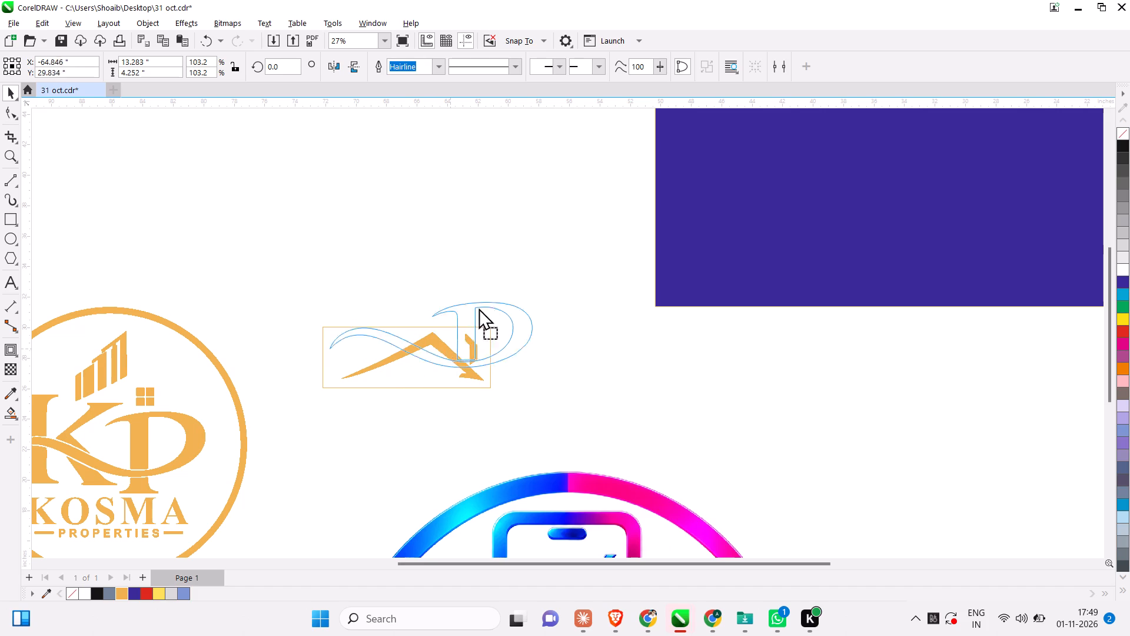
pyautogui.moveTo(478, 307); pyautogui.dragTo(486, 266)
# Move the double-bar building piece into the rectangle's upper-left corner and rotate it to about 258°.
pyautogui.scroll(-3, 440, 292)
pyautogui.scroll(3, 205, 386)
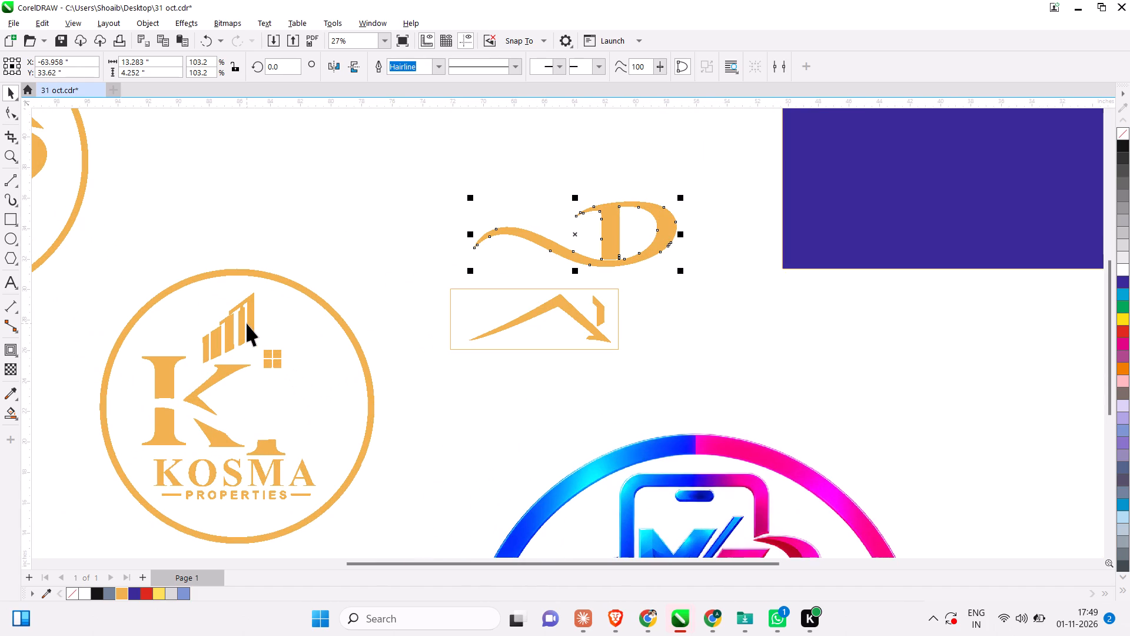
pyautogui.moveTo(251, 322); pyautogui.dragTo(481, 363)
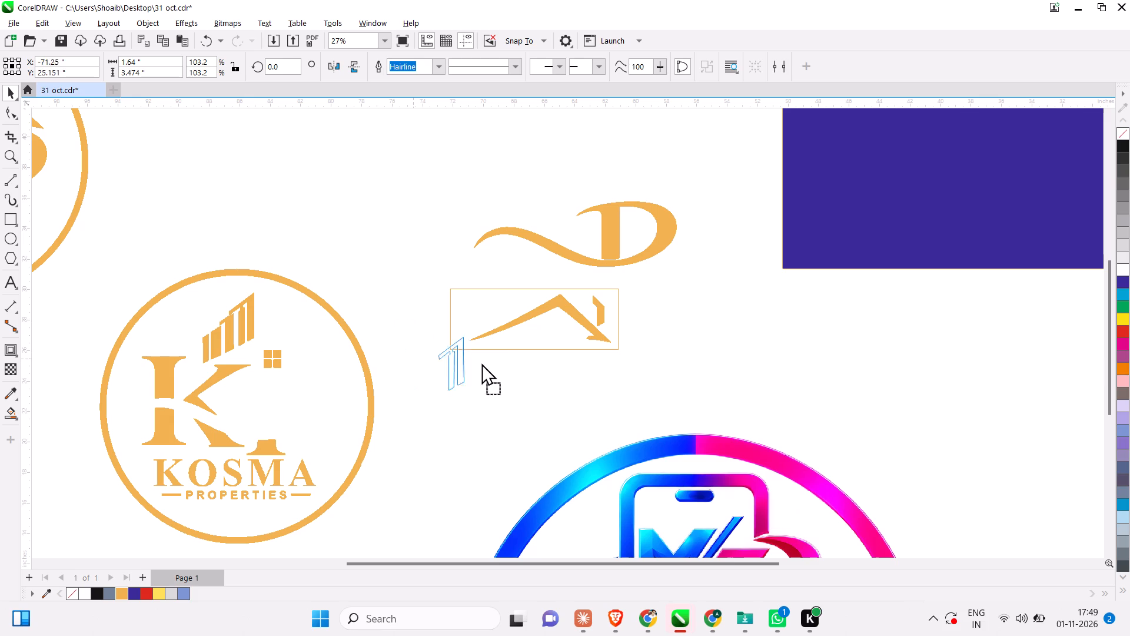
pyautogui.moveTo(481, 363); pyautogui.dragTo(474, 317)
pyautogui.scroll(7, 462, 291)
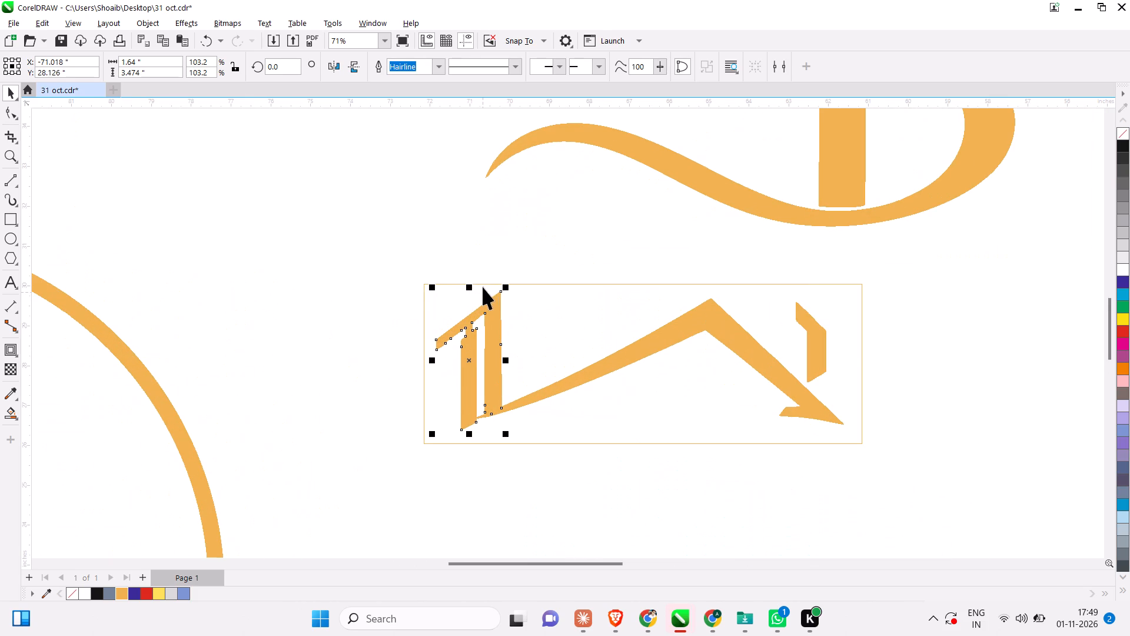
pyautogui.scroll(1, 535, 239)
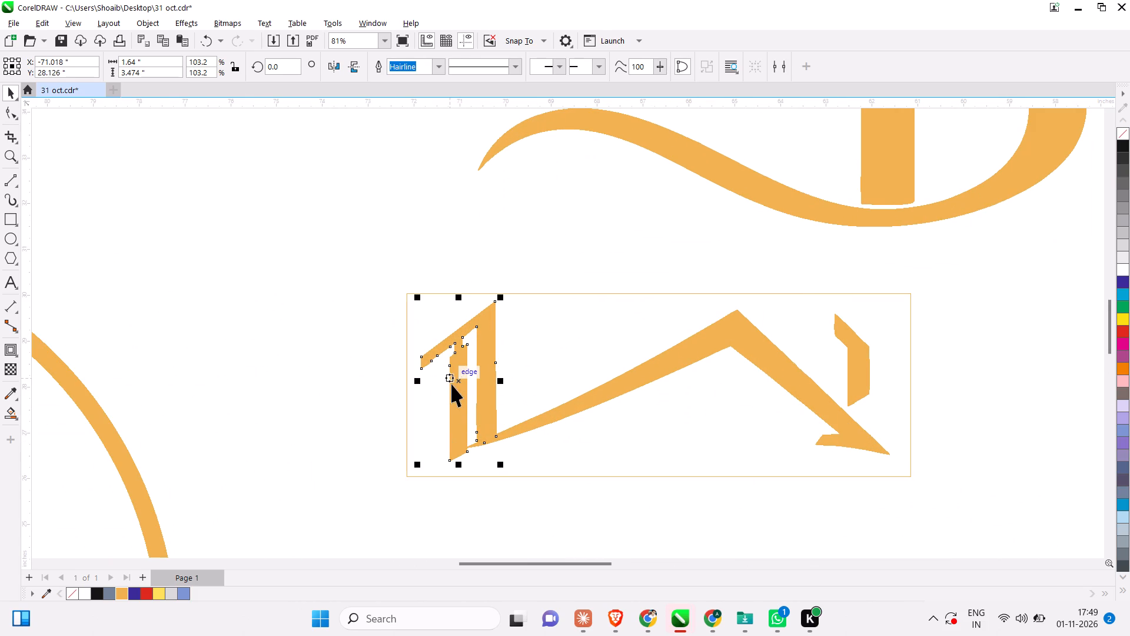
pyautogui.click(455, 383)
pyautogui.moveTo(500, 294); pyautogui.dragTo(555, 387)
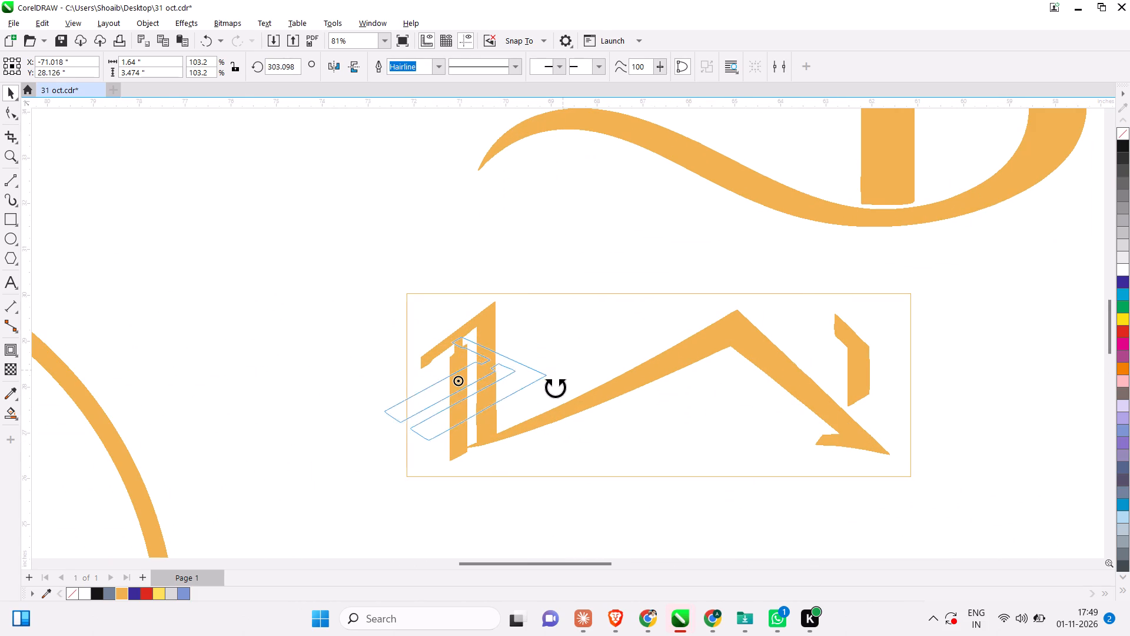
pyautogui.moveTo(555, 387); pyautogui.dragTo(523, 432)
pyautogui.click(454, 392)
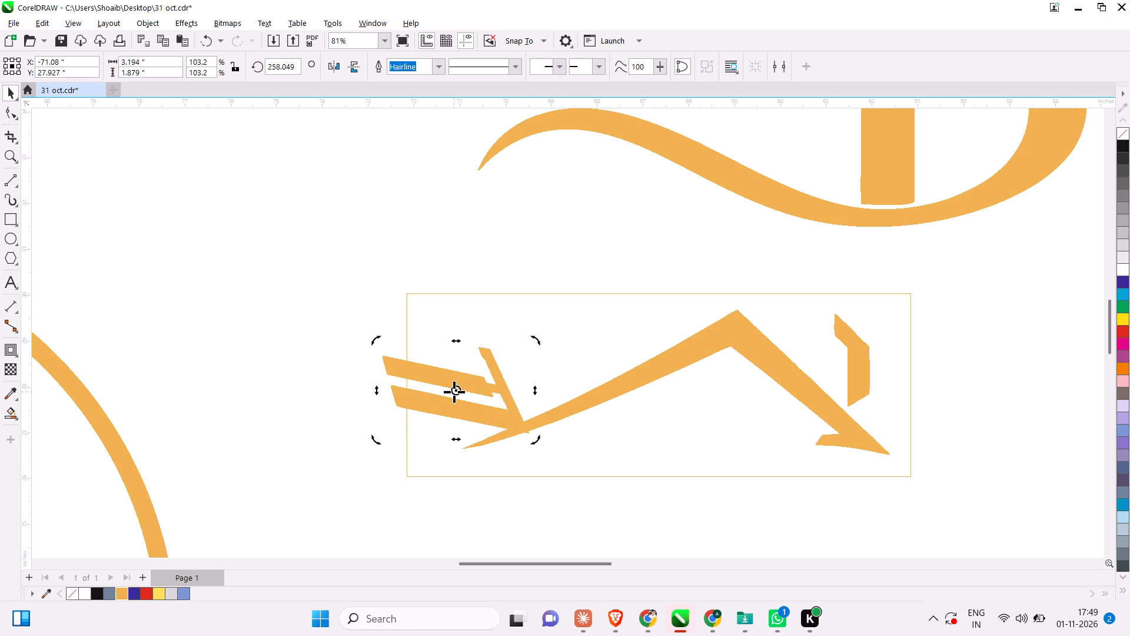
pyautogui.moveTo(454, 392); pyautogui.dragTo(491, 345)
# Move the tall single building bar from the logo beneath the roof peak in the rectangle and rotate it to about 39°.
pyautogui.scroll(-9, 484, 374)
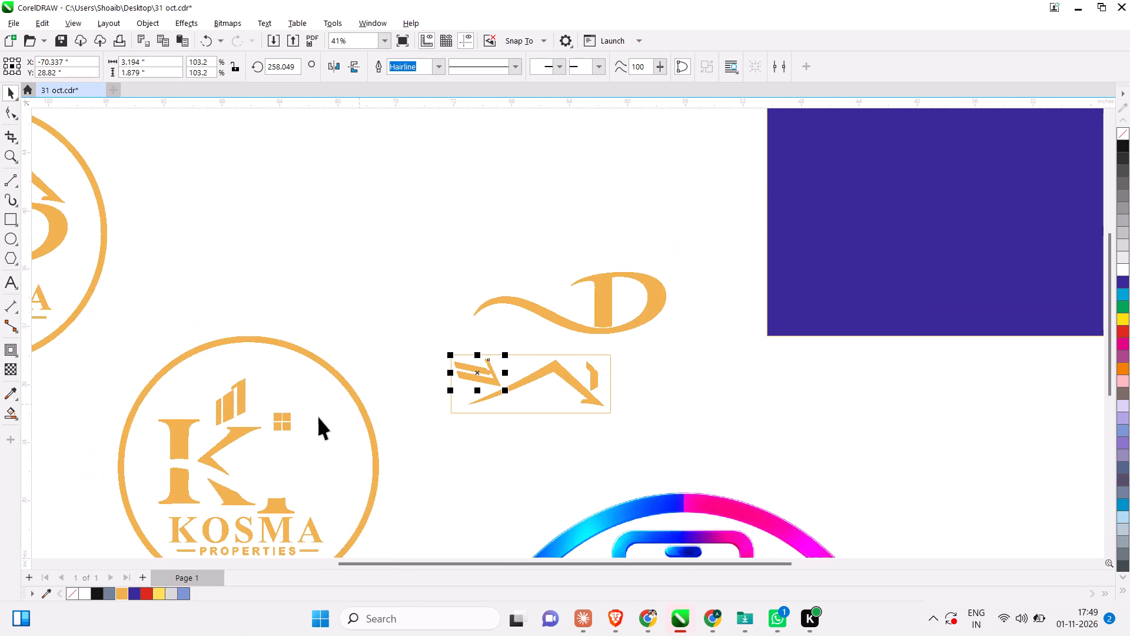
pyautogui.scroll(-1, 318, 417)
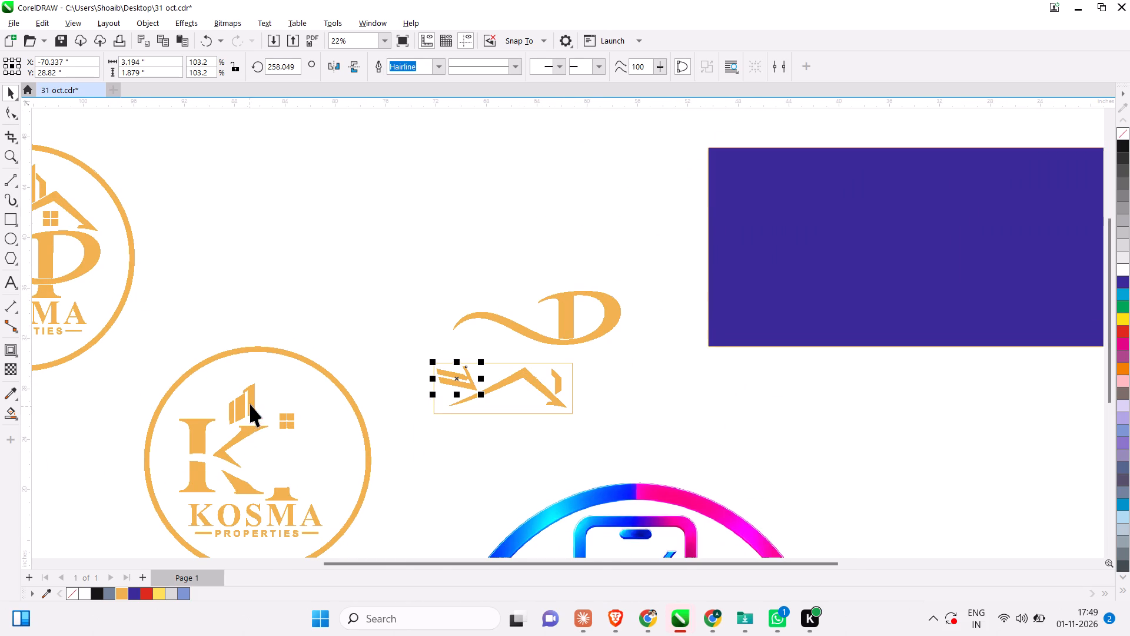
pyautogui.moveTo(250, 404); pyautogui.dragTo(447, 403)
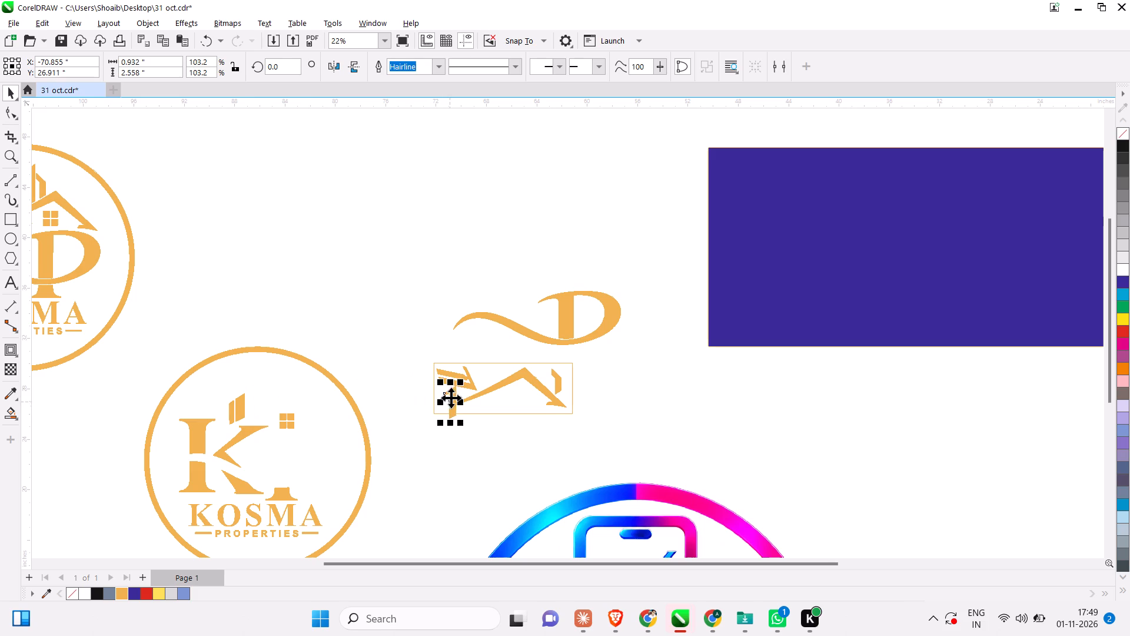
pyautogui.scroll(7, 451, 390)
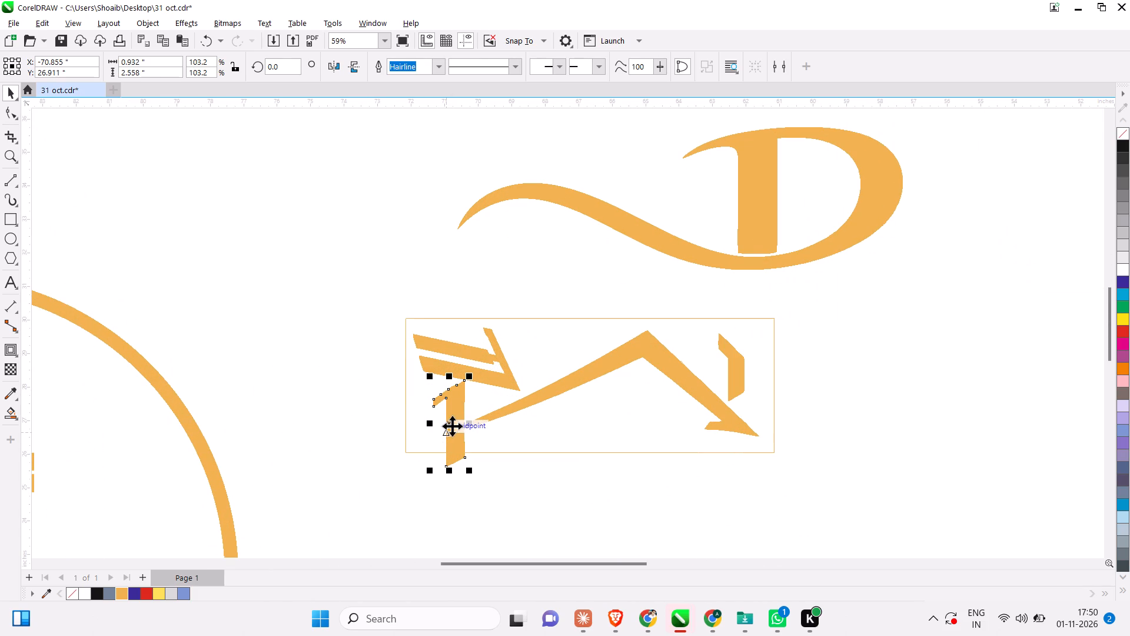
pyautogui.click(452, 426)
pyautogui.click(451, 423)
pyautogui.moveTo(451, 423); pyautogui.dragTo(586, 409)
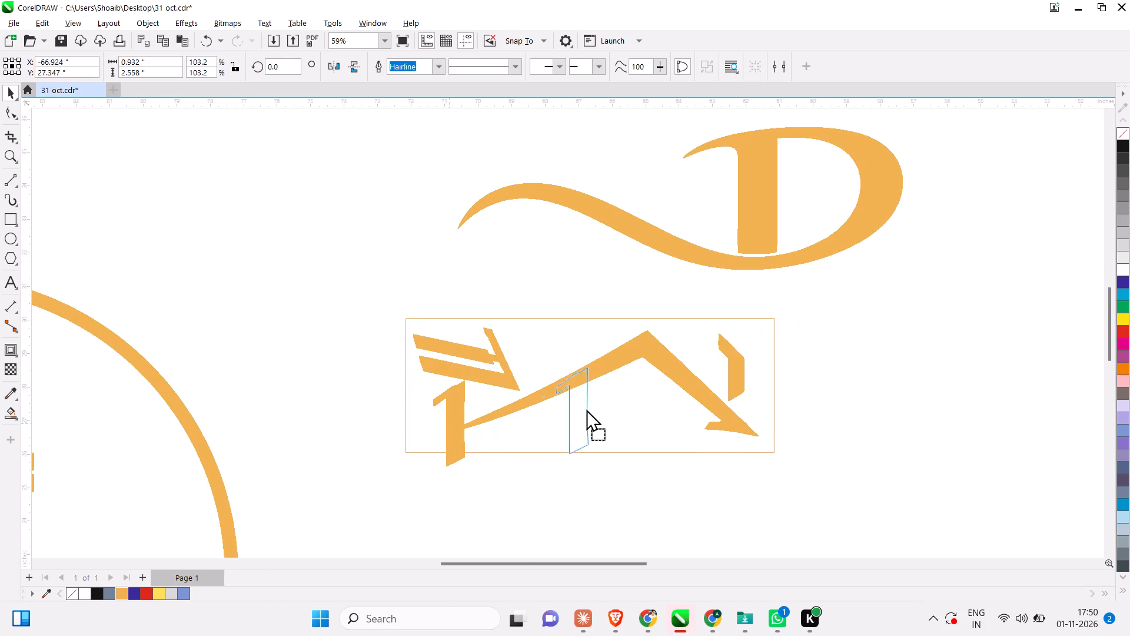
pyautogui.moveTo(586, 409); pyautogui.dragTo(633, 406)
pyautogui.click(633, 406)
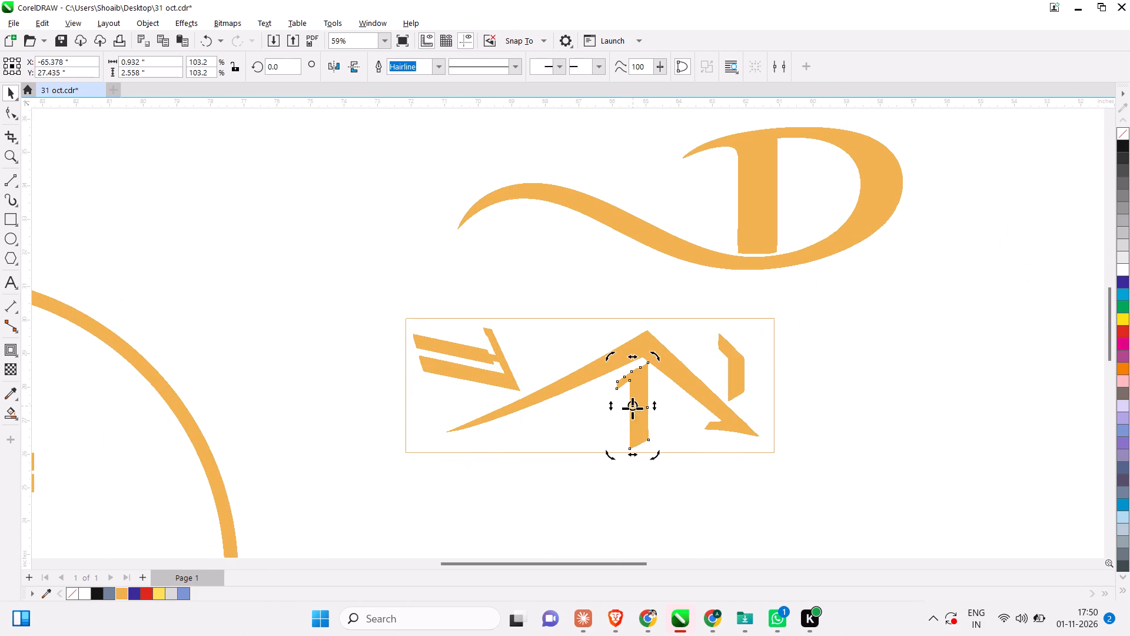
pyautogui.moveTo(650, 457); pyautogui.dragTo(693, 449)
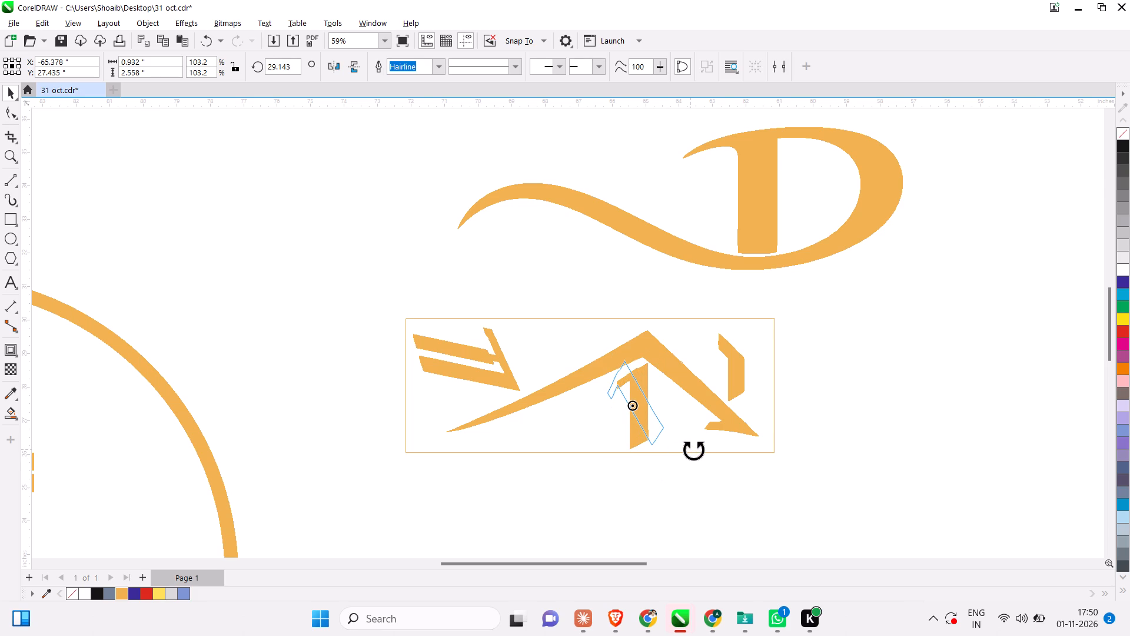
pyautogui.moveTo(693, 449); pyautogui.dragTo(703, 442)
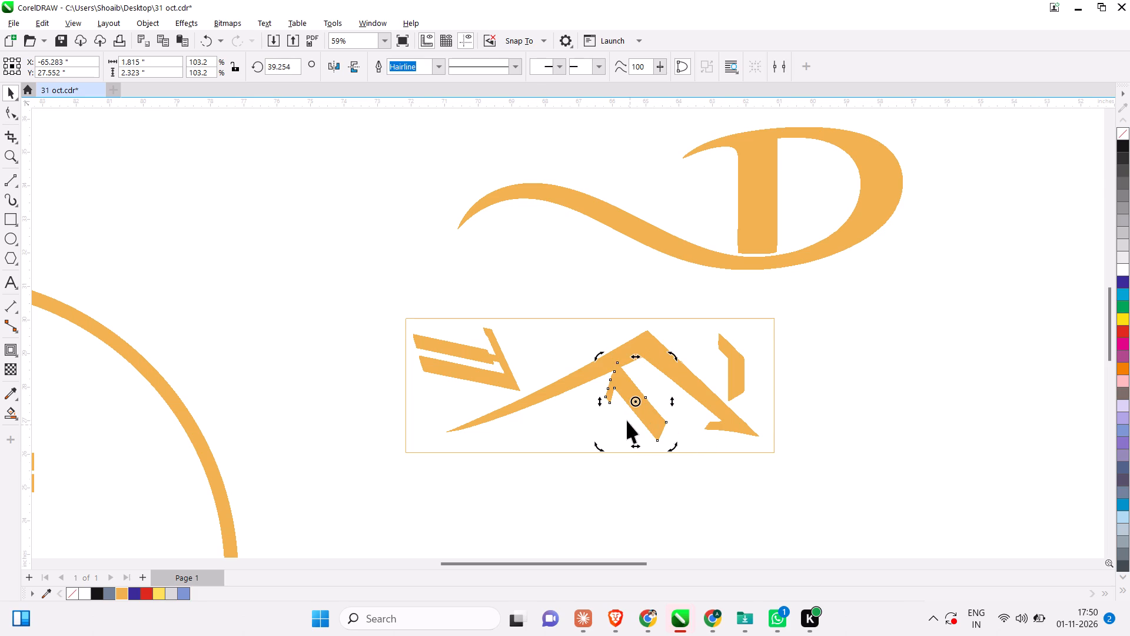
# Shift the rotated single bar to the right, nesting it under the roof shape's right slope.
pyautogui.click(627, 420)
pyautogui.click(640, 400)
pyautogui.click(641, 515)
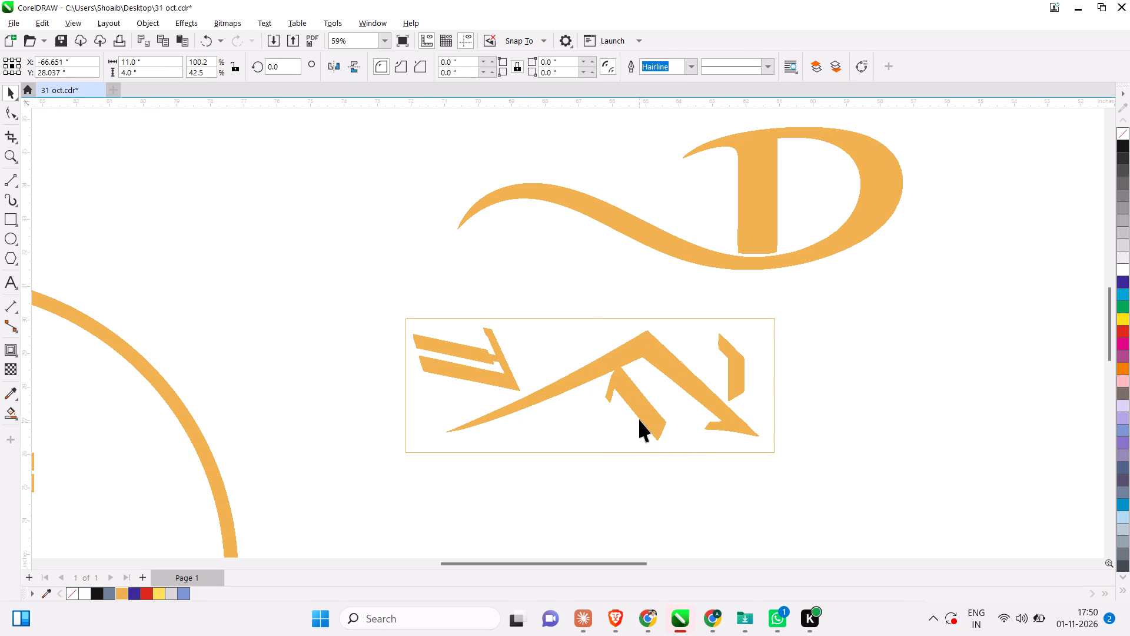
pyautogui.click(639, 408)
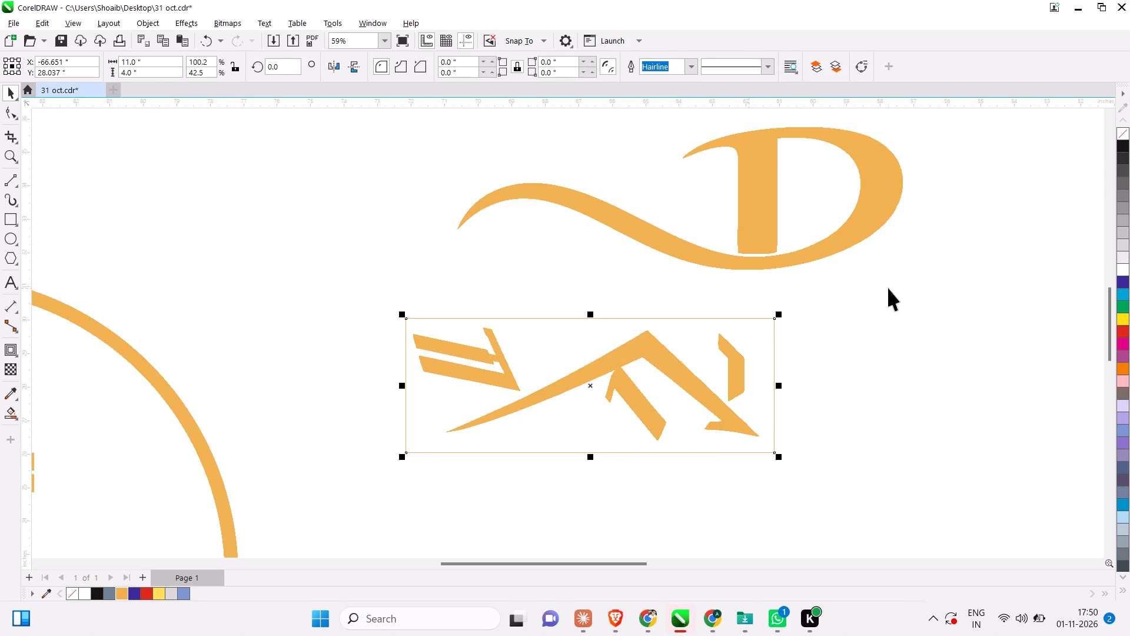
pyautogui.click(888, 288)
pyautogui.click(612, 71)
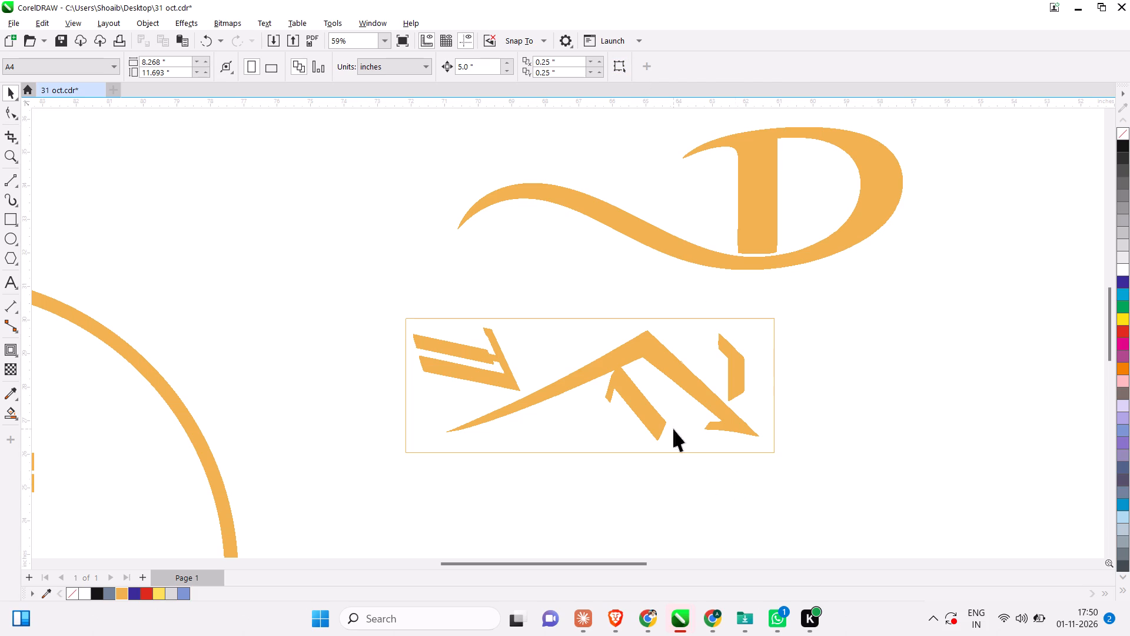
pyautogui.click(650, 408)
pyautogui.scroll(5, 670, 372)
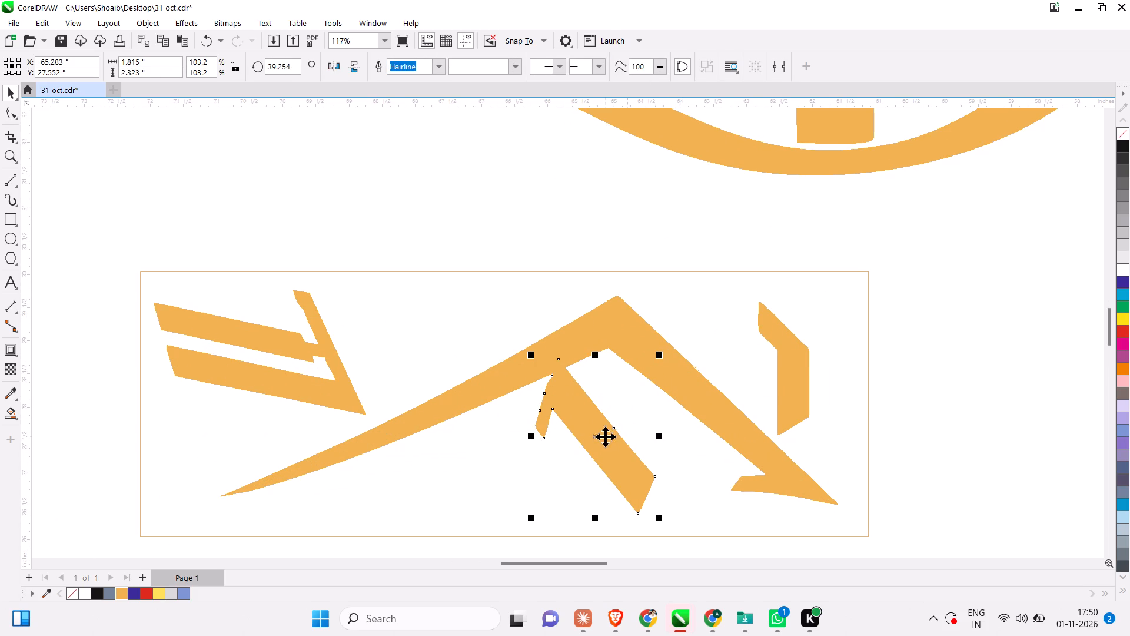
pyautogui.moveTo(597, 436); pyautogui.dragTo(647, 435)
pyautogui.scroll(-10, 649, 433)
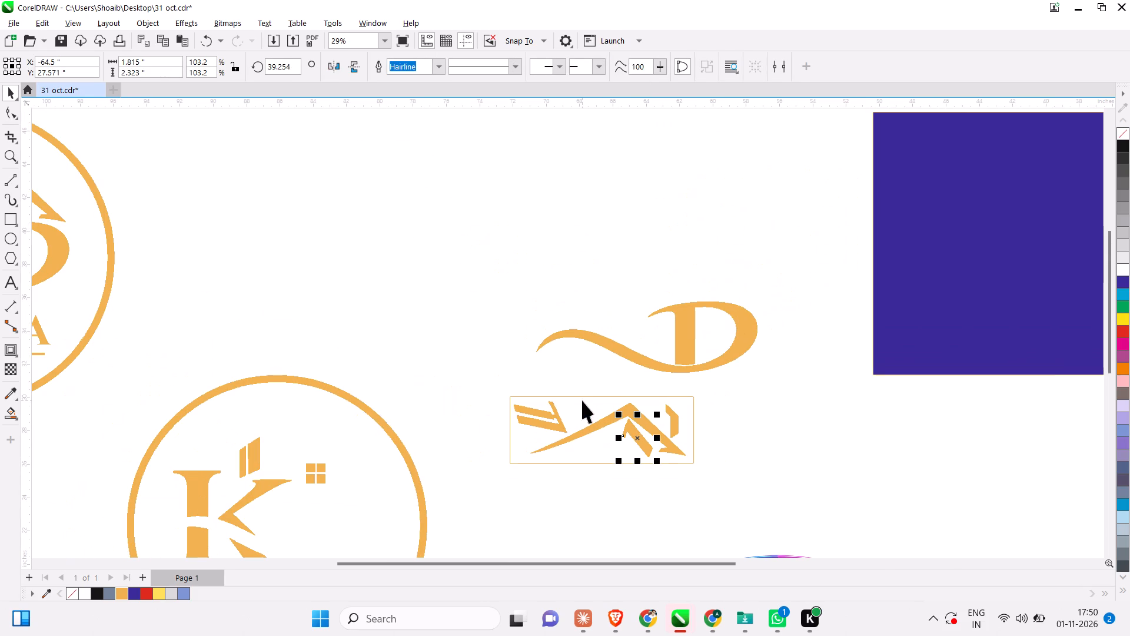
# Move the upper-right pane of the four-square window from the logo into the rectangle, beneath the double-bar piece at the left edge.
pyautogui.scroll(-4, 449, 344)
pyautogui.scroll(2, 310, 416)
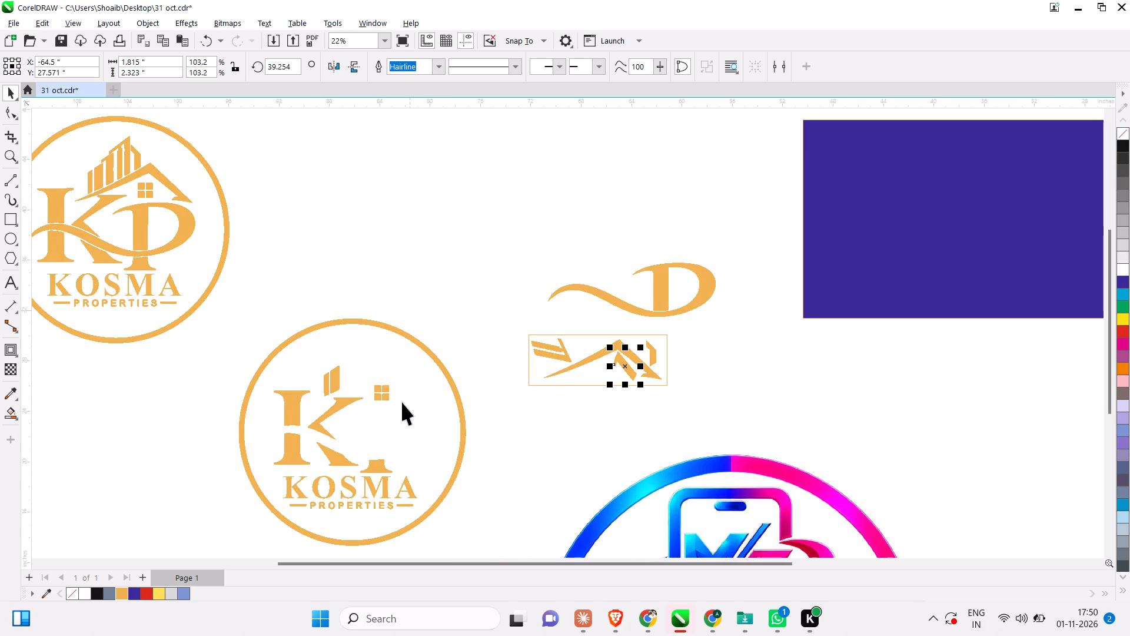
pyautogui.scroll(2, 294, 422)
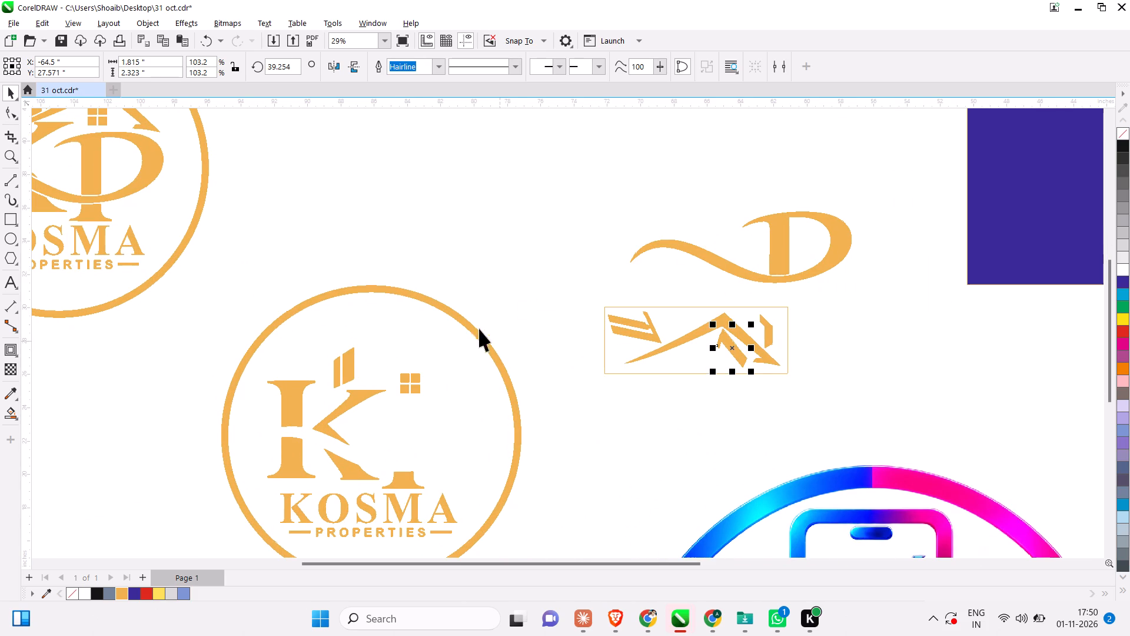
pyautogui.scroll(5, 490, 315)
pyautogui.scroll(-3, 383, 402)
pyautogui.moveTo(360, 415); pyautogui.dragTo(620, 368)
pyautogui.scroll(5, 621, 367)
pyautogui.moveTo(619, 378); pyautogui.dragTo(626, 378)
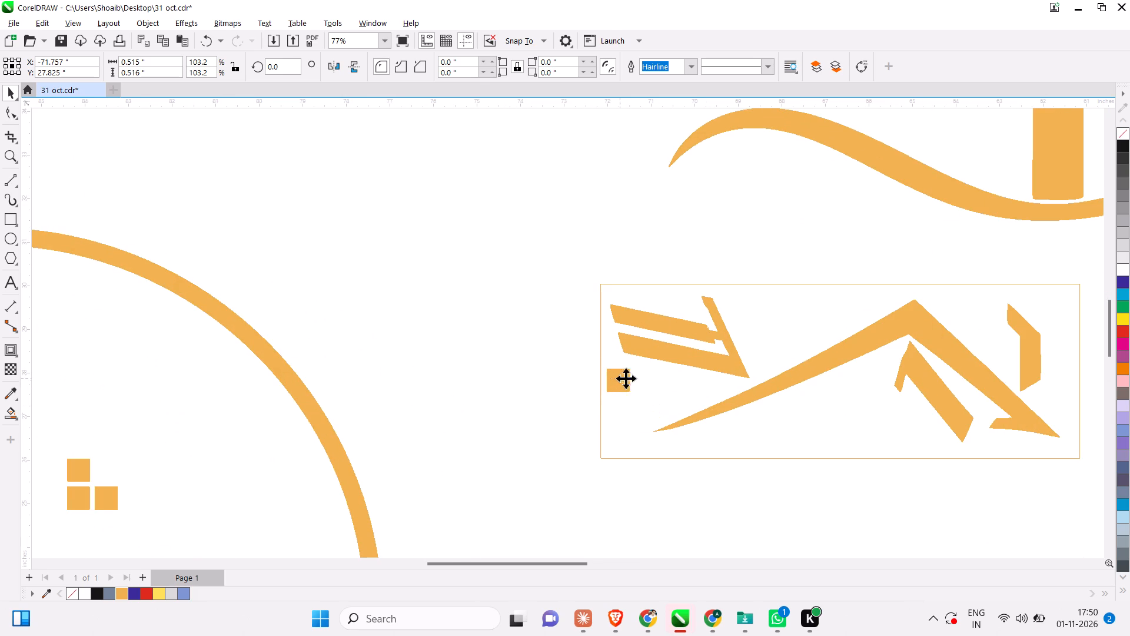
# Place a duplicate of the small square directly to its right, leaving a narrow gap.
pyautogui.moveTo(626, 378); pyautogui.dragTo(644, 383)
pyautogui.keyDown('shift'); pyautogui.rightClick(644, 383); pyautogui.keyUp('shift')
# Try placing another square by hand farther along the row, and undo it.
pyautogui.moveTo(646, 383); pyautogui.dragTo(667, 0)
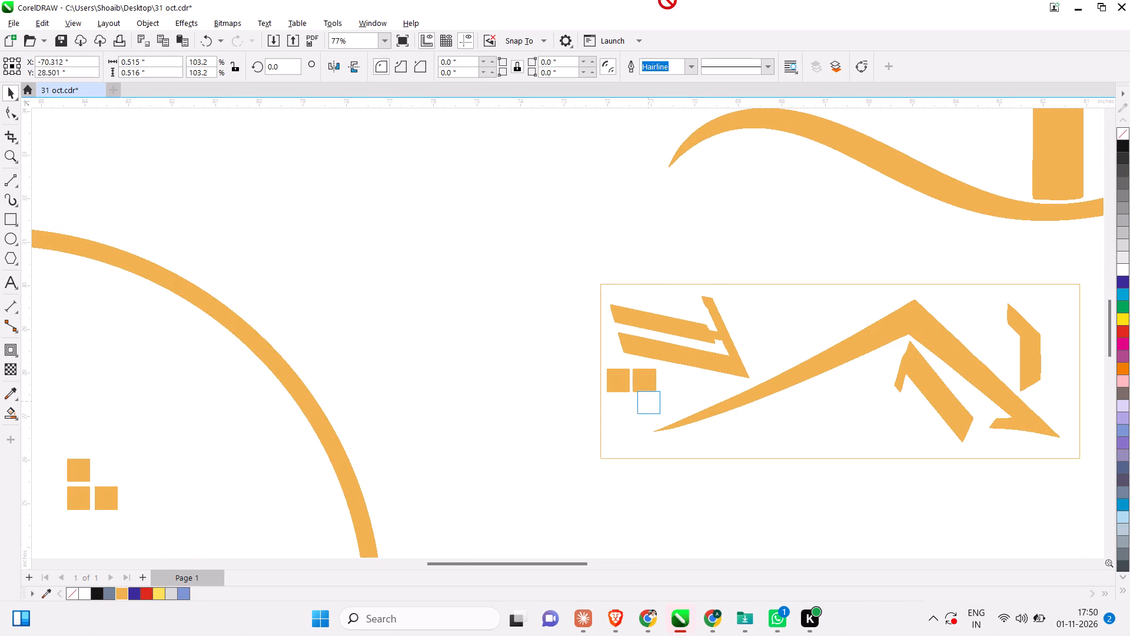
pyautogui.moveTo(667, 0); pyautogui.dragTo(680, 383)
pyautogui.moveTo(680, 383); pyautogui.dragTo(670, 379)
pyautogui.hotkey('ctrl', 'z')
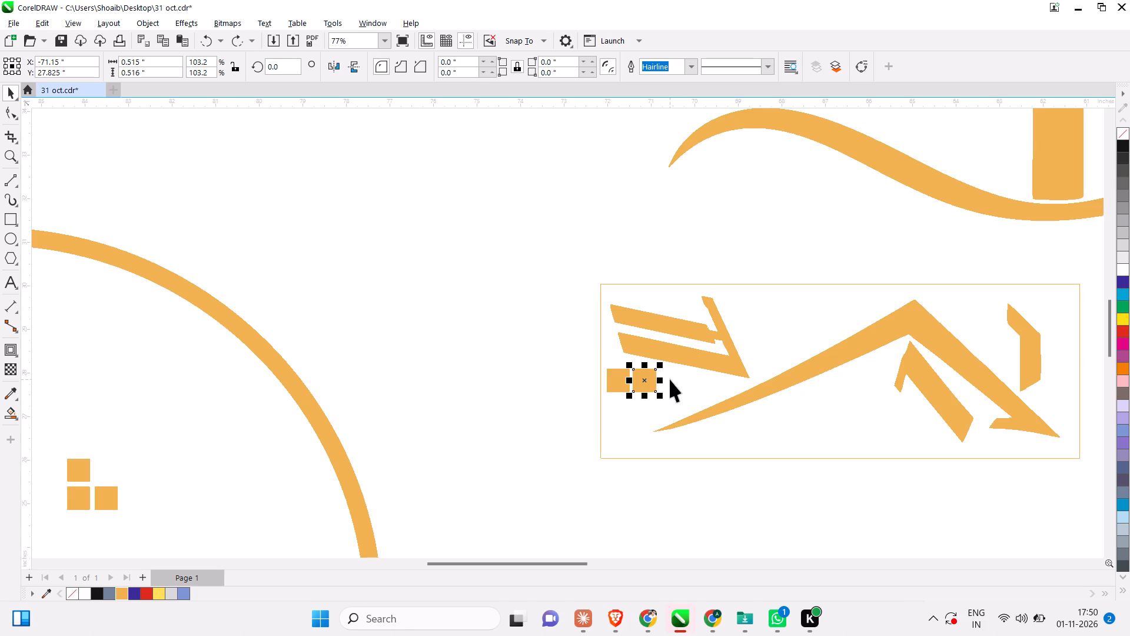
# Repeat the square's duplication three times at the same spacing, making a row of five squares.
pyautogui.hotkey('ctrl', 'r')
pyautogui.hotkey('ctrl', 'r')
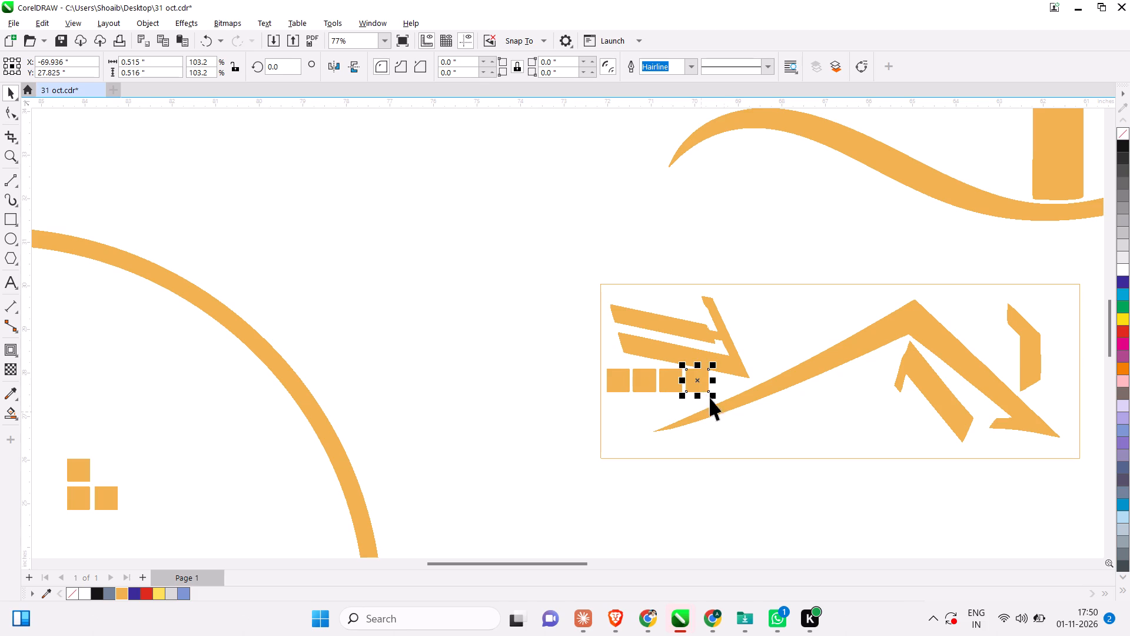
pyautogui.scroll(5, 703, 393)
pyautogui.hotkey('ctrl', 'r')
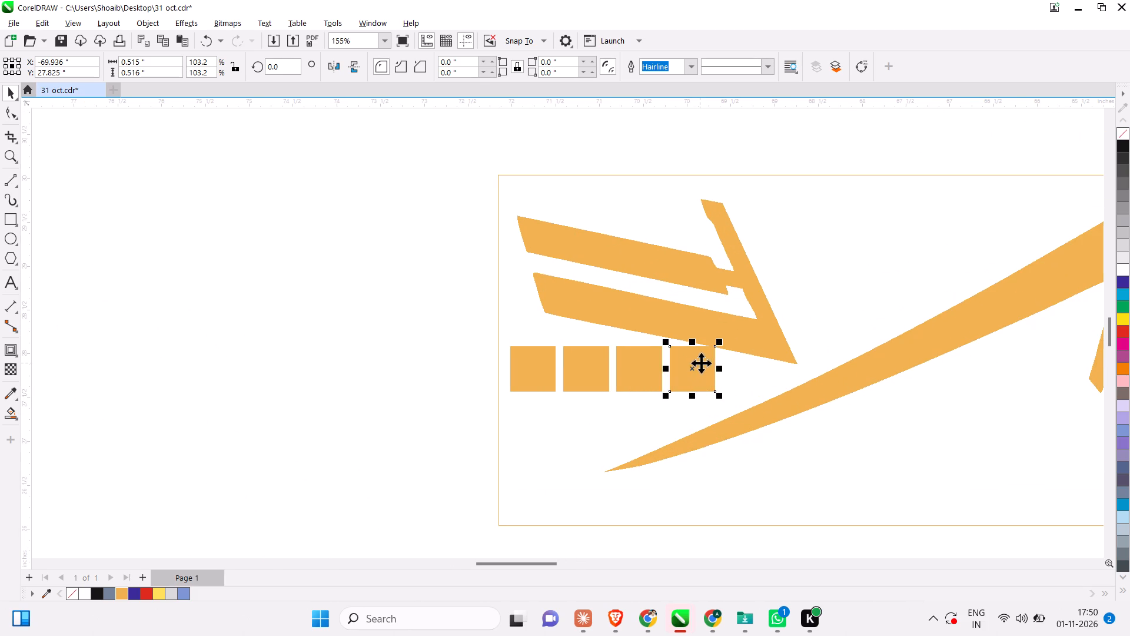
pyautogui.scroll(3, 703, 361)
pyautogui.click(692, 372)
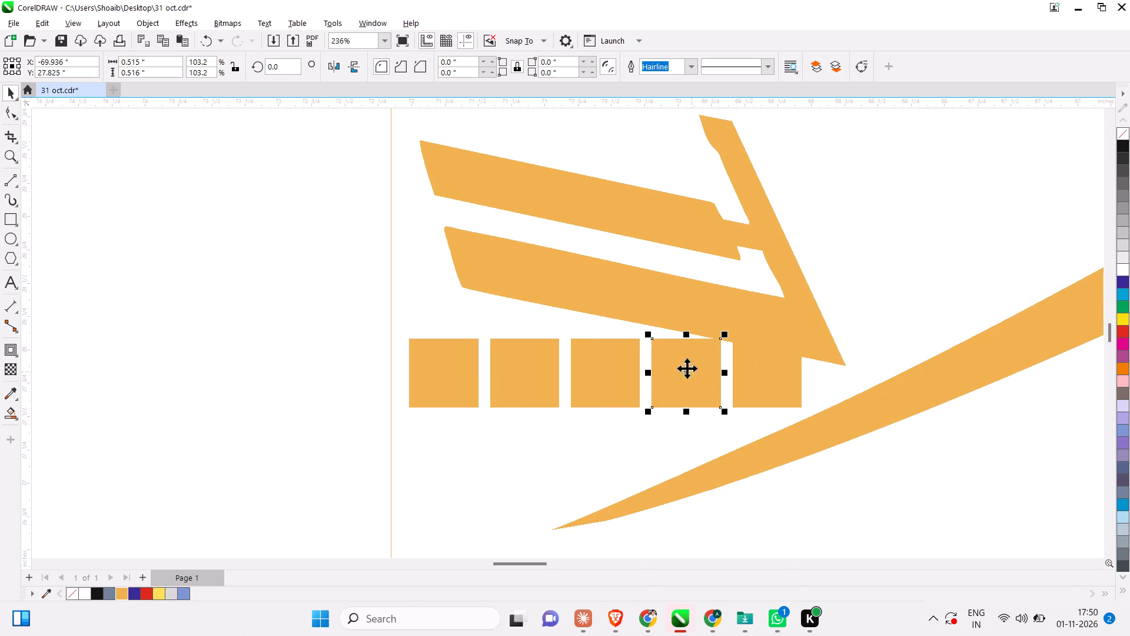
# Shift the double-bar piece up and slightly left toward the rectangle's top corner, clear of the row of squares.
pyautogui.scroll(-3, 692, 345)
pyautogui.moveTo(452, 133); pyautogui.dragTo(844, 387)
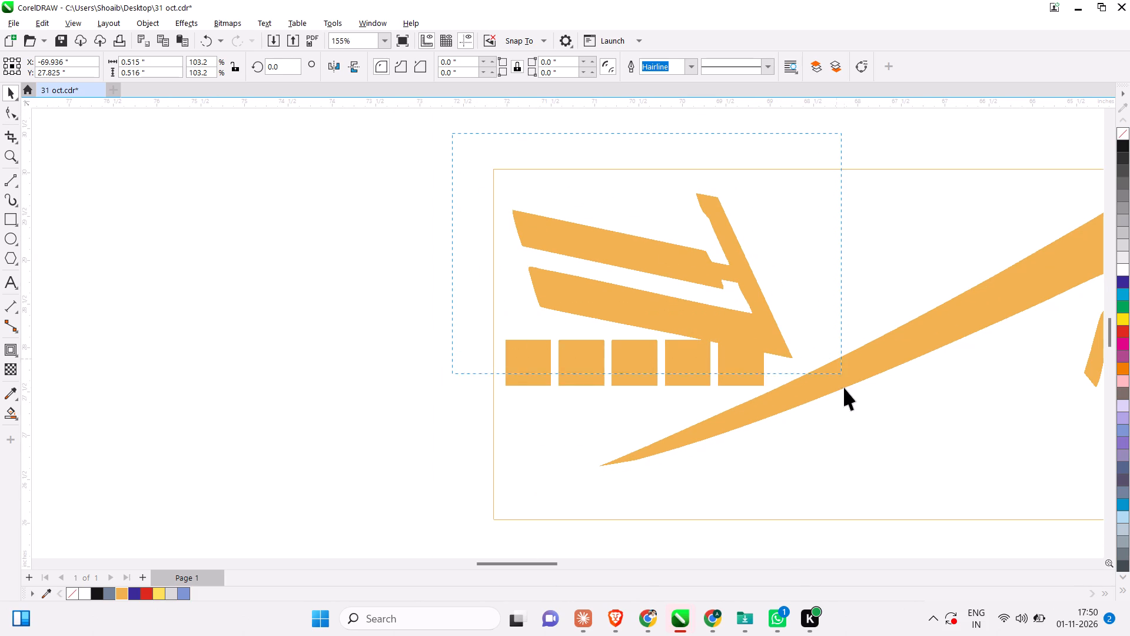
pyautogui.moveTo(844, 387); pyautogui.dragTo(837, 372)
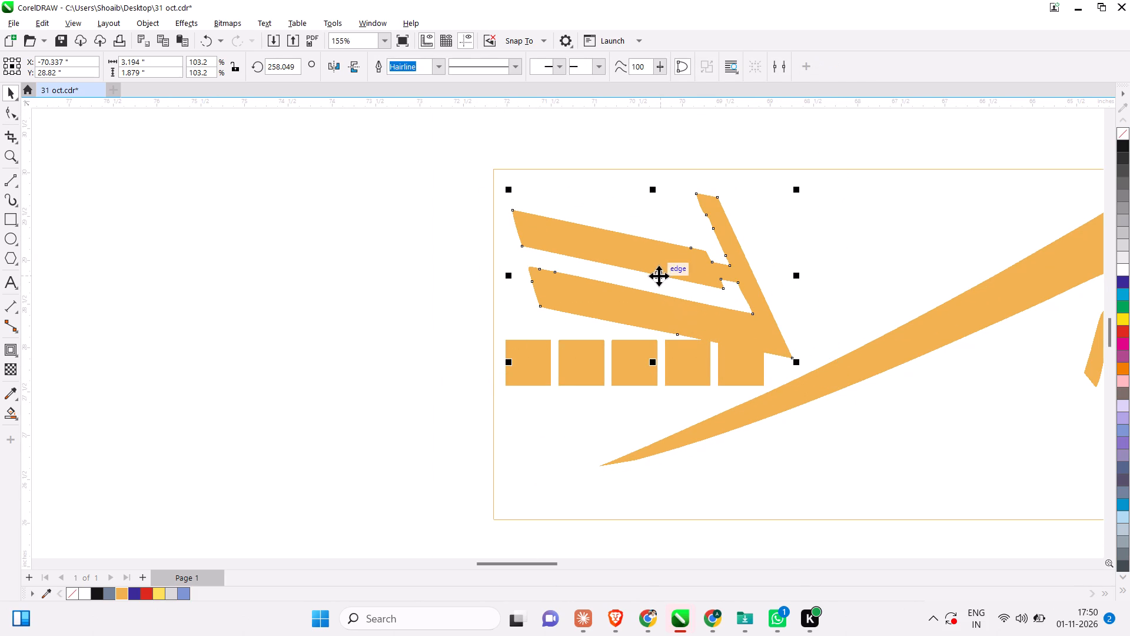
pyautogui.moveTo(656, 274); pyautogui.dragTo(646, 255)
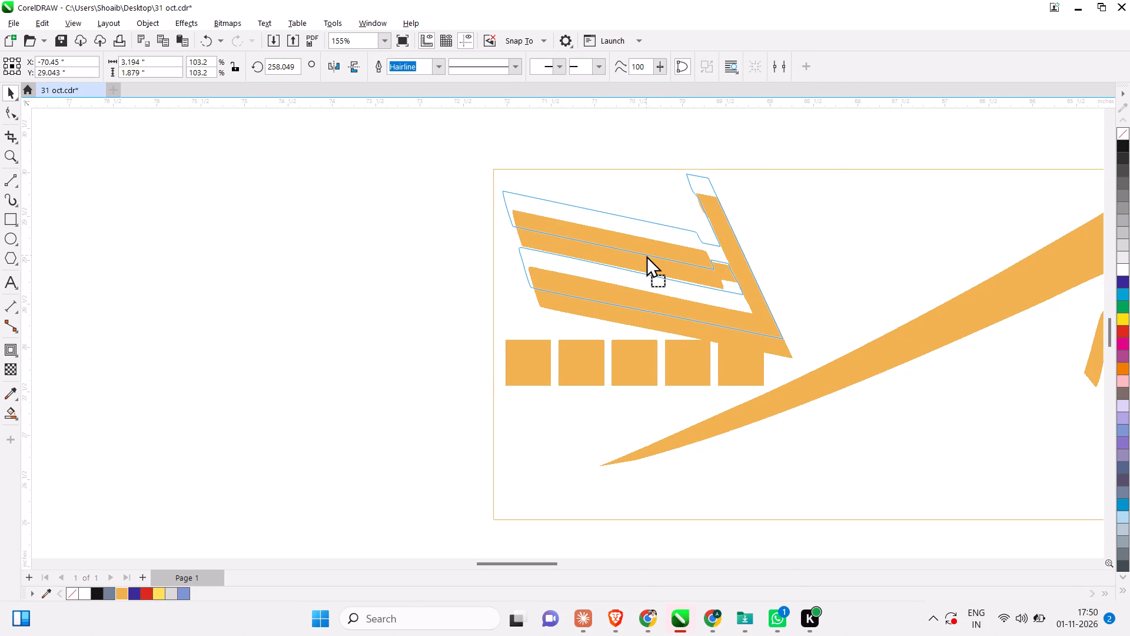
pyautogui.moveTo(646, 255); pyautogui.dragTo(647, 255)
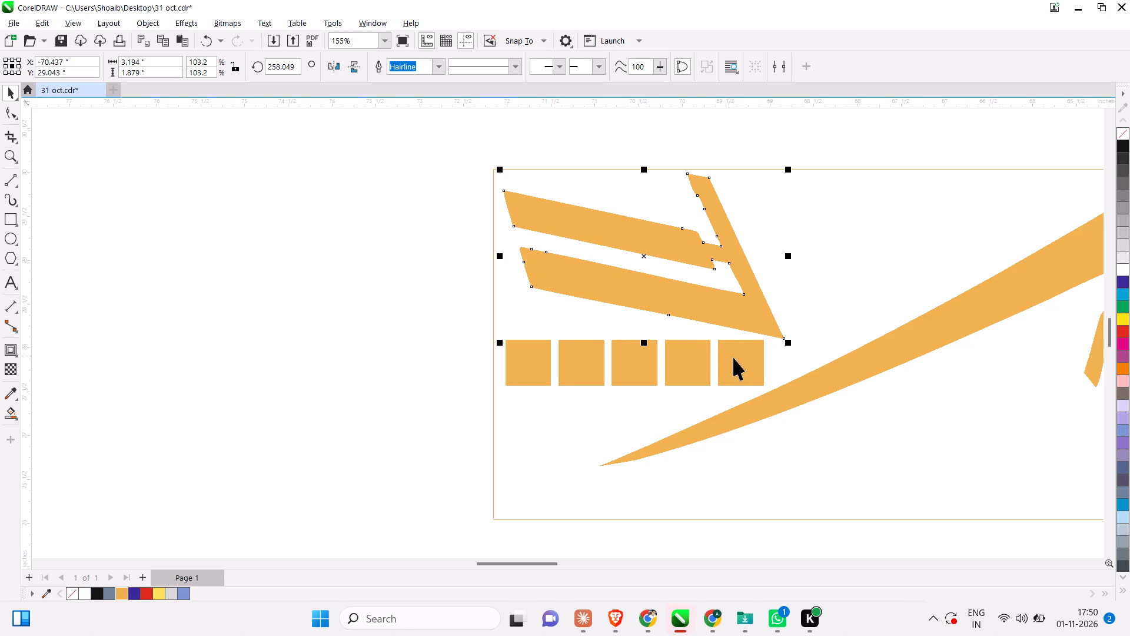
# Move the right one of the logo's two remaining building bars into the rectangle, rotated to about 21.7°, nesting it beside the double-bar piece.
pyautogui.scroll(-6, 632, 389)
pyautogui.scroll(-5, 474, 363)
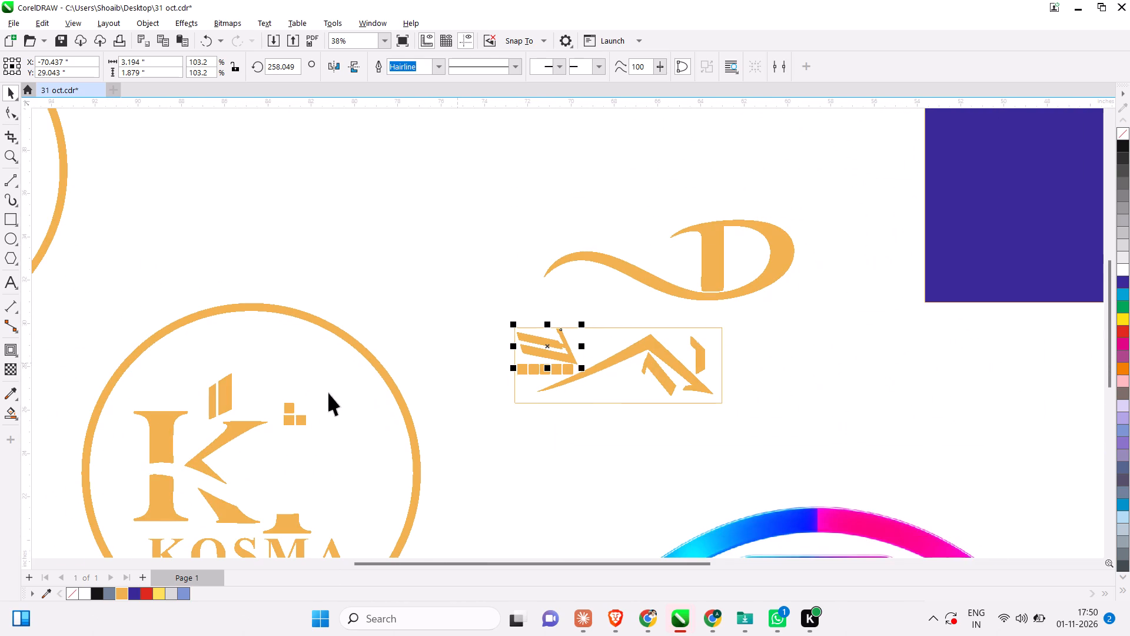
pyautogui.moveTo(227, 389); pyautogui.dragTo(561, 352)
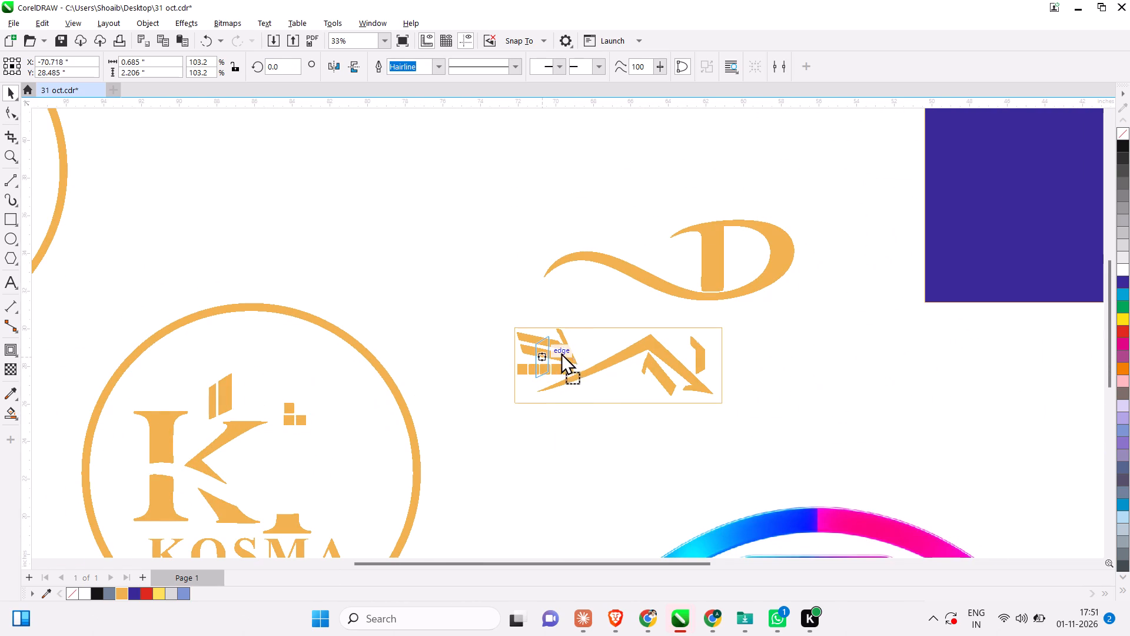
pyautogui.moveTo(561, 352); pyautogui.dragTo(590, 349)
pyautogui.scroll(5, 590, 333)
pyautogui.click(590, 369)
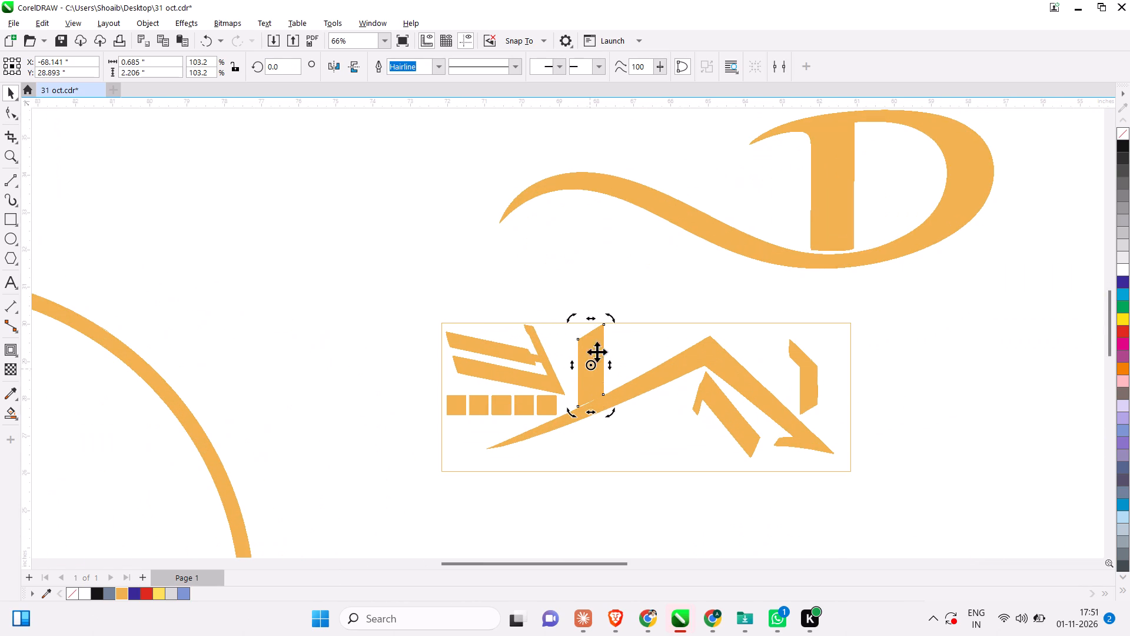
pyautogui.moveTo(613, 319); pyautogui.dragTo(588, 318)
pyautogui.click(604, 262)
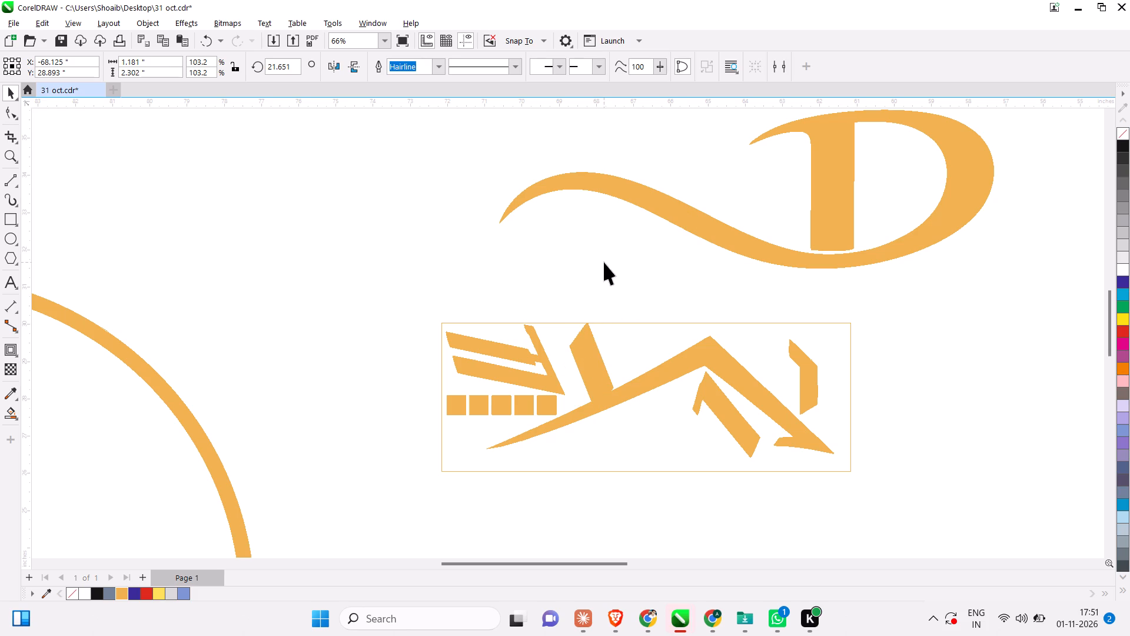
pyautogui.moveTo(587, 363); pyautogui.dragTo(570, 368)
pyautogui.moveTo(570, 368); pyautogui.dragTo(576, 369)
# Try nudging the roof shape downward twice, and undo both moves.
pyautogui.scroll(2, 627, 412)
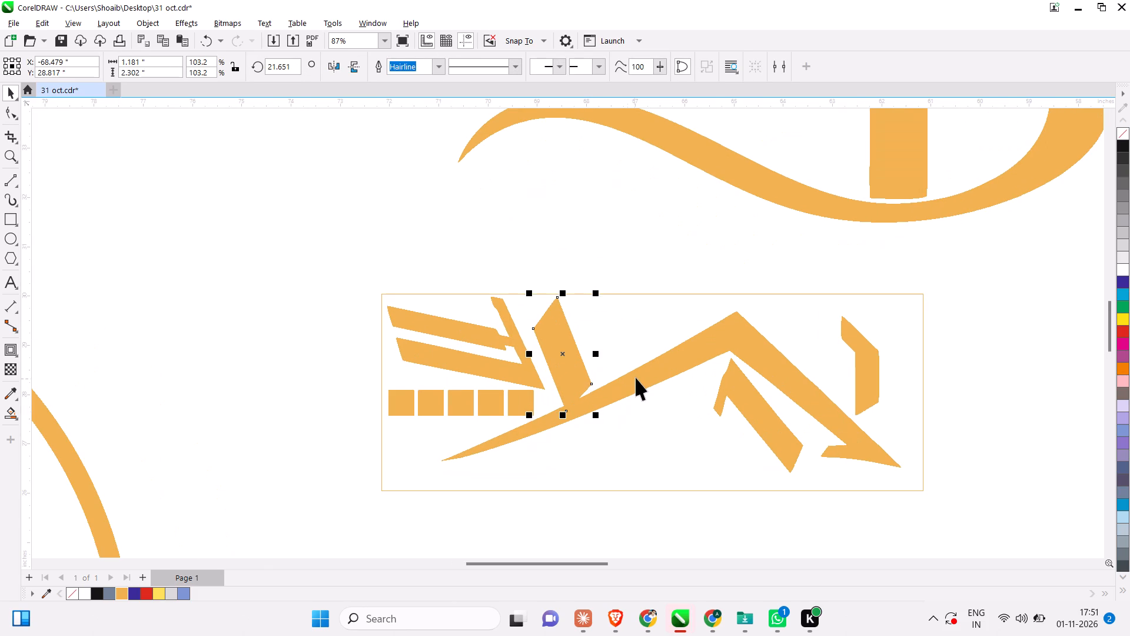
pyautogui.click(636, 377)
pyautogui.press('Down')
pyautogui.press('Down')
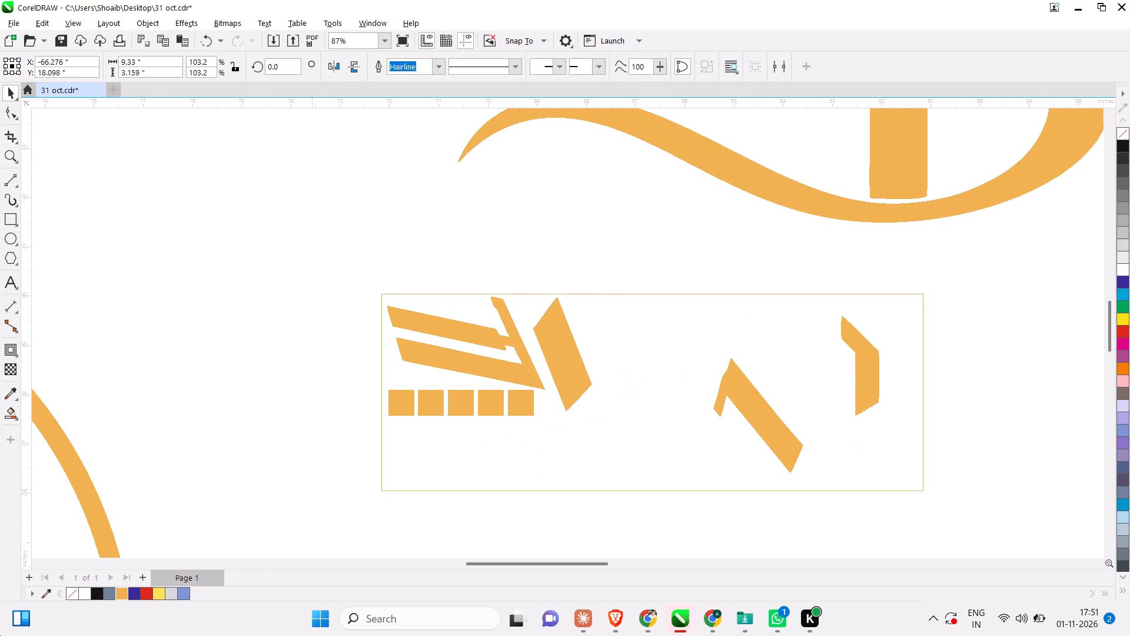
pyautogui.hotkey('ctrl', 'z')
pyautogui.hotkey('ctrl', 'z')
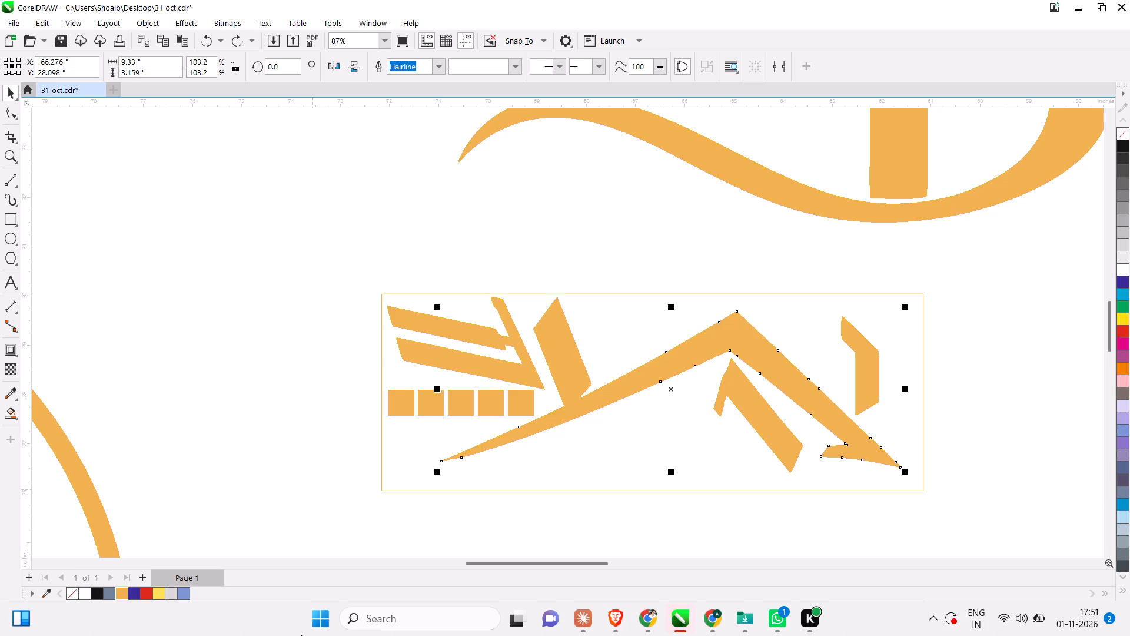
# Move the roof shape straight down until its lower tips sit just above the rectangle's bottom edge.
pyautogui.scroll(2, 303, 635)
pyautogui.scroll(4, 676, 426)
pyautogui.click(667, 363)
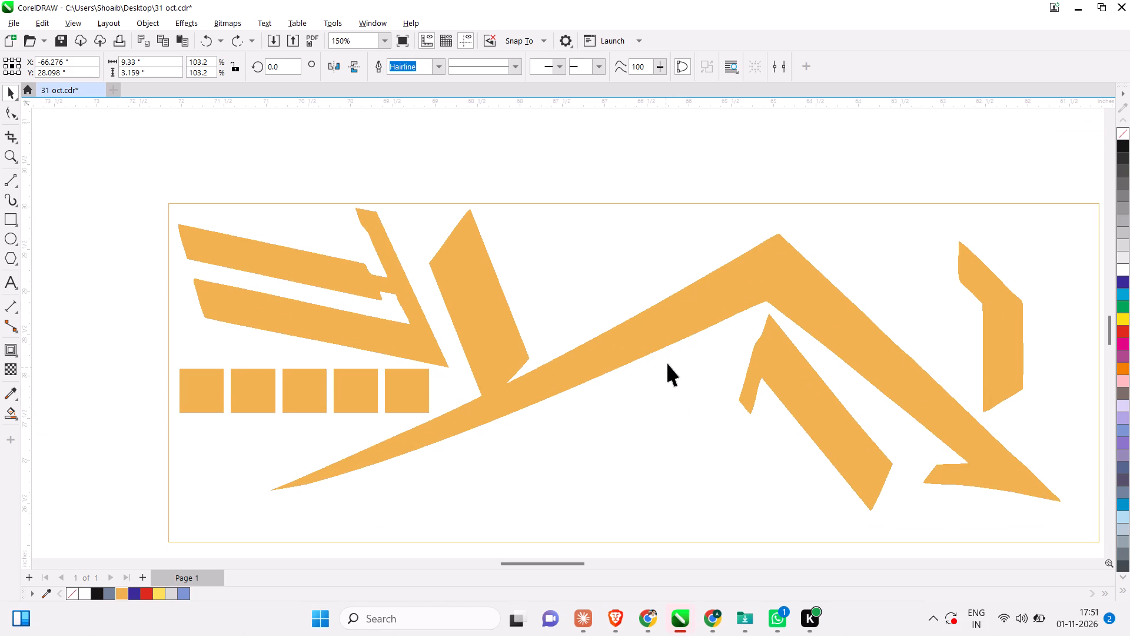
pyautogui.click(647, 331)
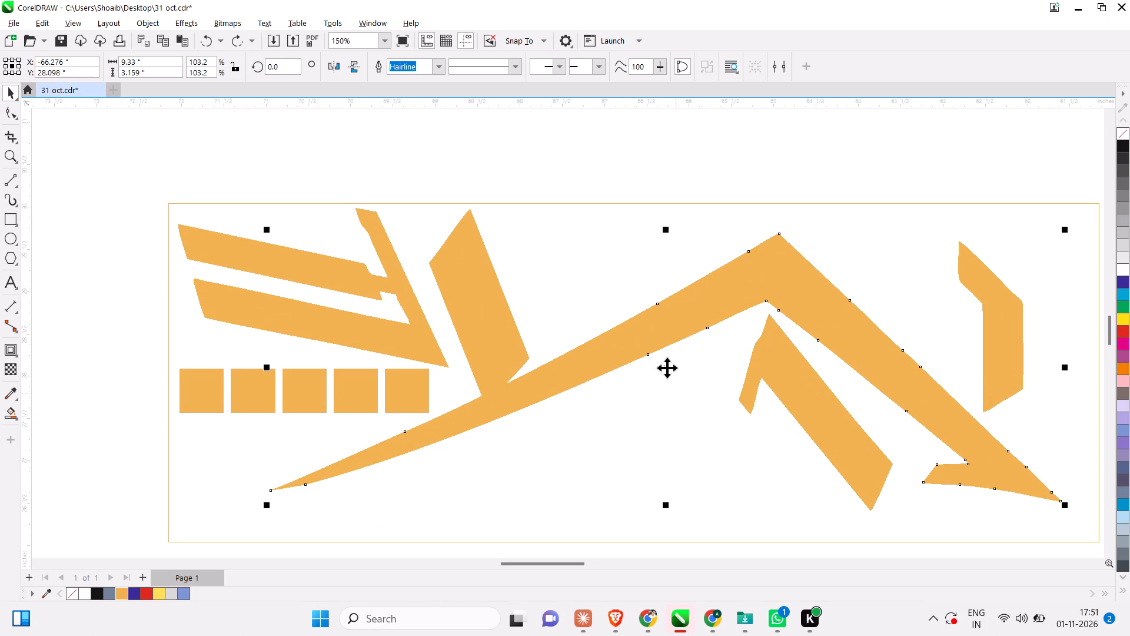
pyautogui.moveTo(667, 367); pyautogui.dragTo(676, 409)
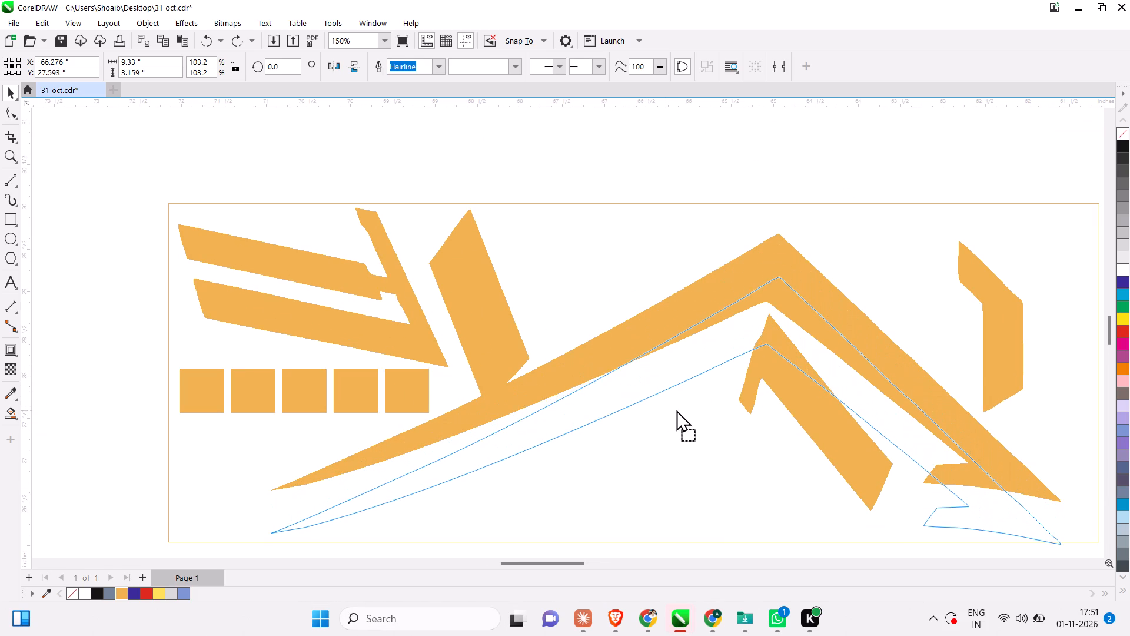
pyautogui.moveTo(676, 409); pyautogui.dragTo(699, 402)
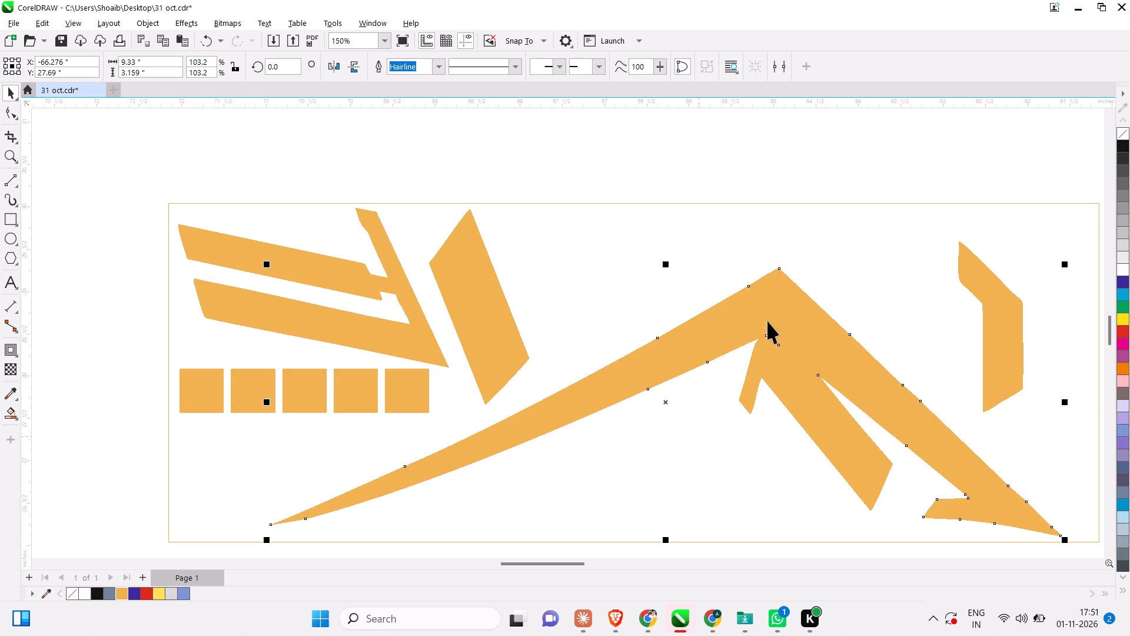
pyautogui.click(634, 137)
# Move the bar from beneath the roof to the rectangle's top edge beside the other bar, rotating it to about 88.7°.
pyautogui.click(802, 410)
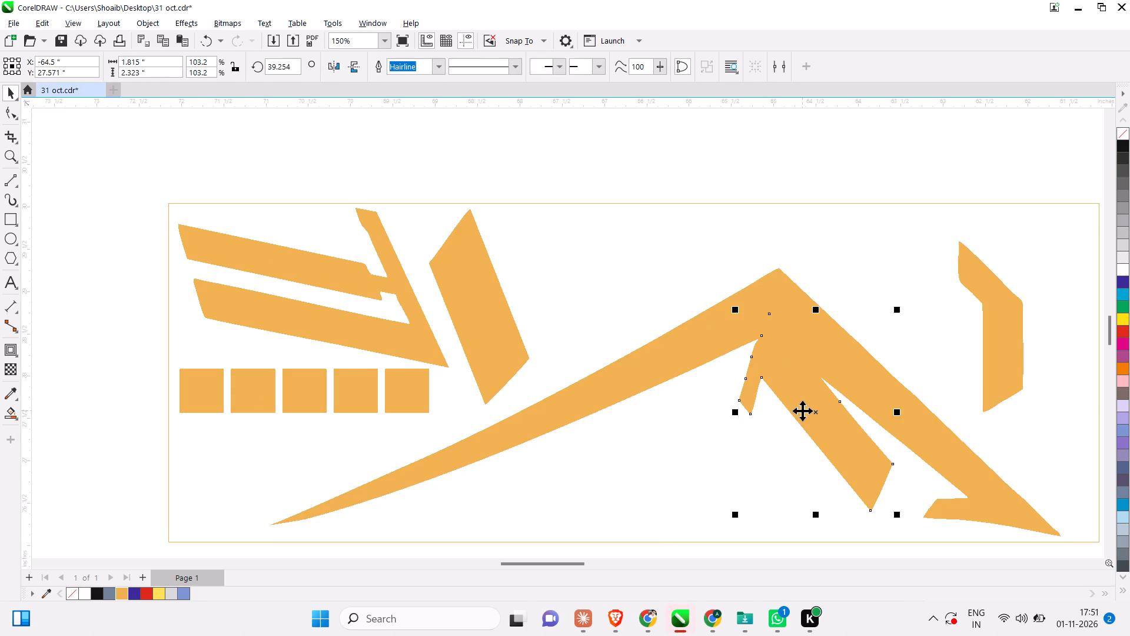
pyautogui.moveTo(802, 410); pyautogui.dragTo(571, 299)
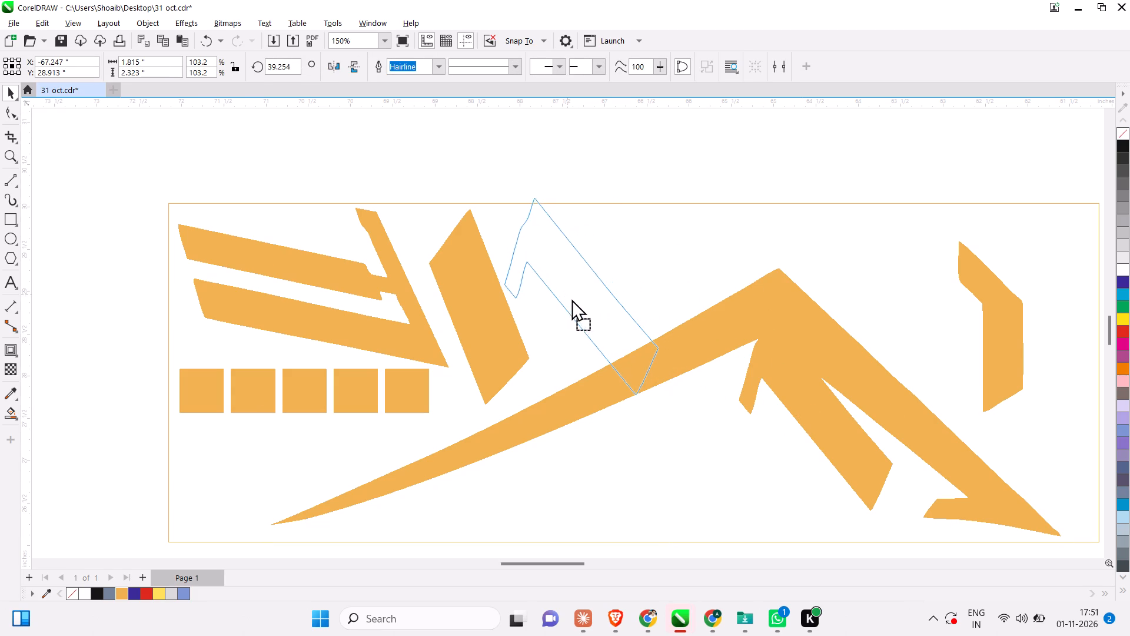
pyautogui.moveTo(571, 299); pyautogui.dragTo(577, 303)
pyautogui.click(577, 303)
pyautogui.moveTo(673, 196); pyautogui.dragTo(615, 155)
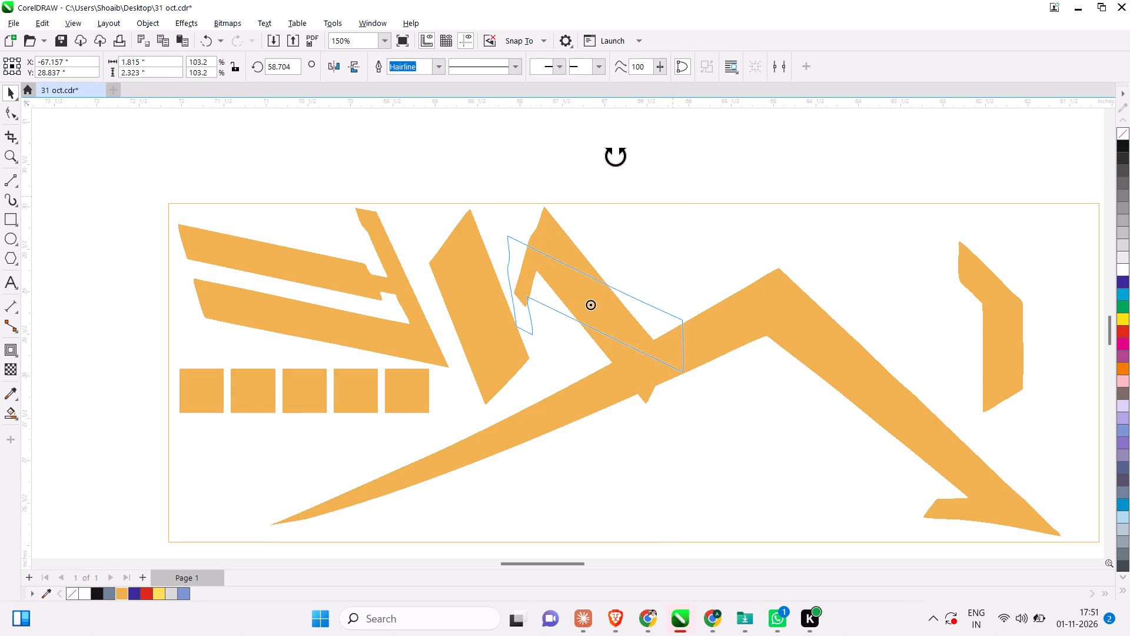
pyautogui.moveTo(615, 155); pyautogui.dragTo(563, 163)
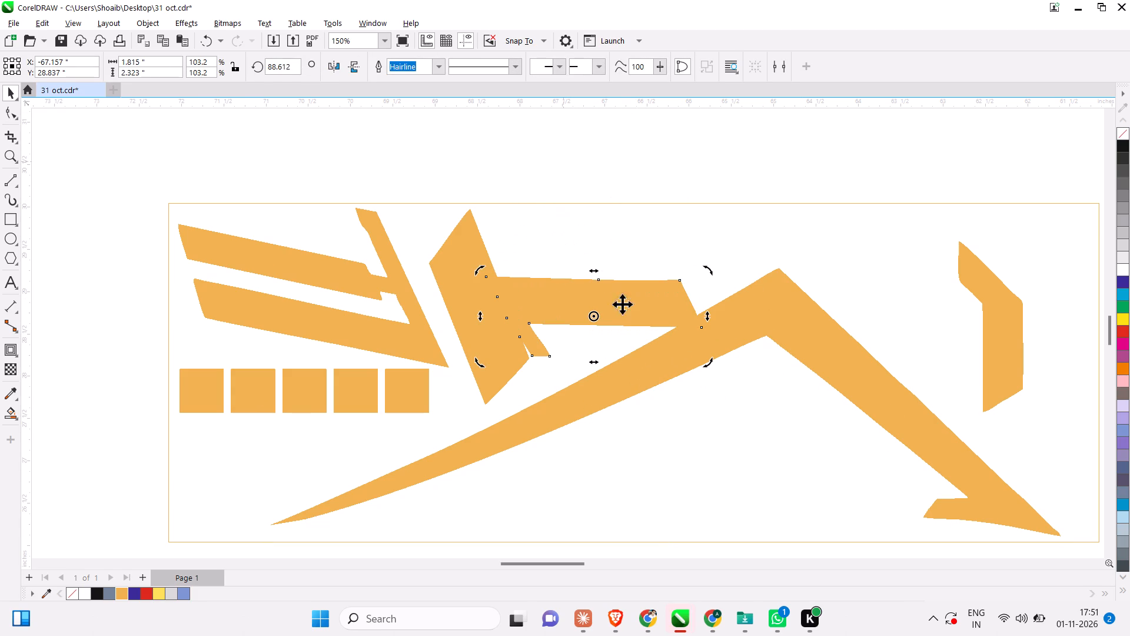
pyautogui.click(624, 314)
pyautogui.moveTo(624, 314); pyautogui.dragTo(651, 250)
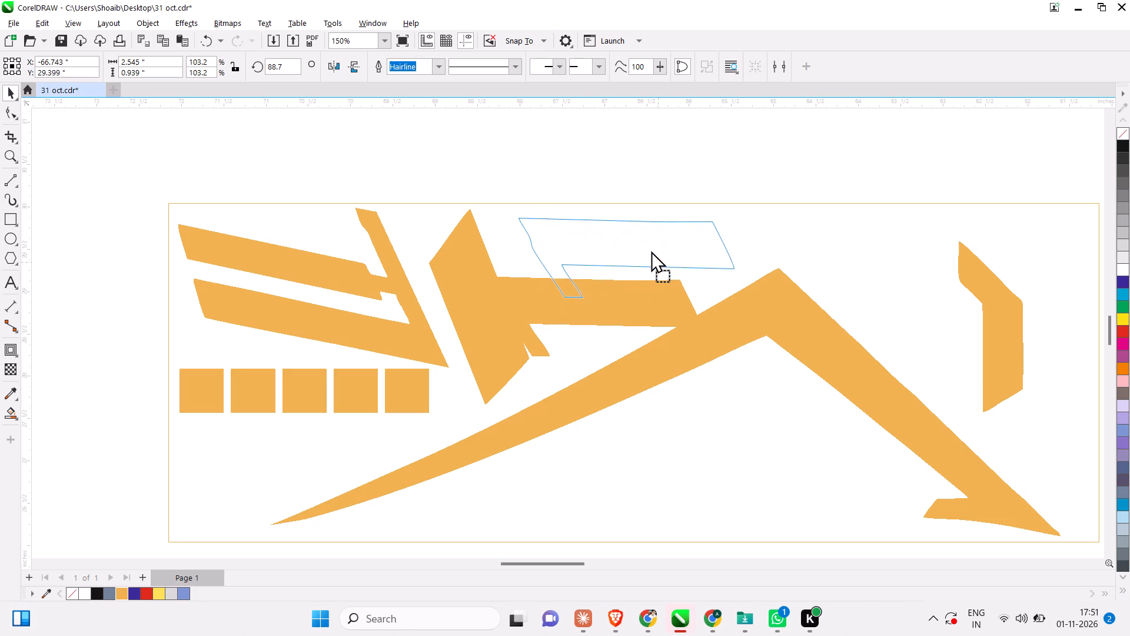
pyautogui.moveTo(651, 250); pyautogui.dragTo(627, 245)
pyautogui.moveTo(638, 162); pyautogui.dragTo(648, 165)
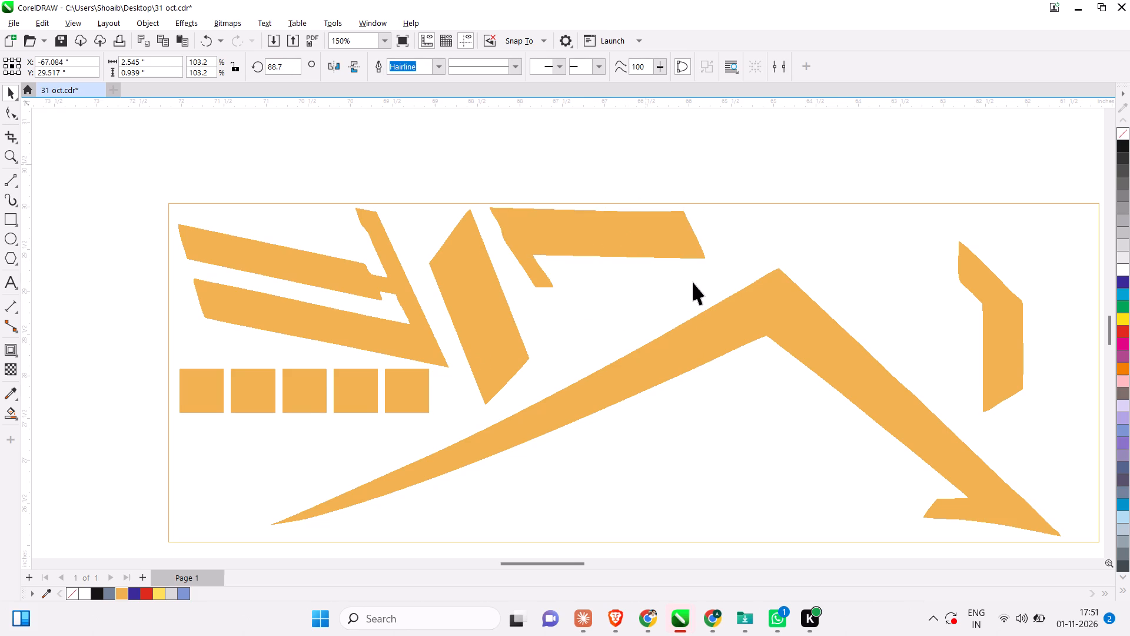
# Move the foot of the logo's P into the rectangle, nesting it beneath the roof's long left slope just above the bottom edge.
pyautogui.scroll(-4, 692, 281)
pyautogui.scroll(-4, 556, 276)
pyautogui.scroll(-5, 491, 253)
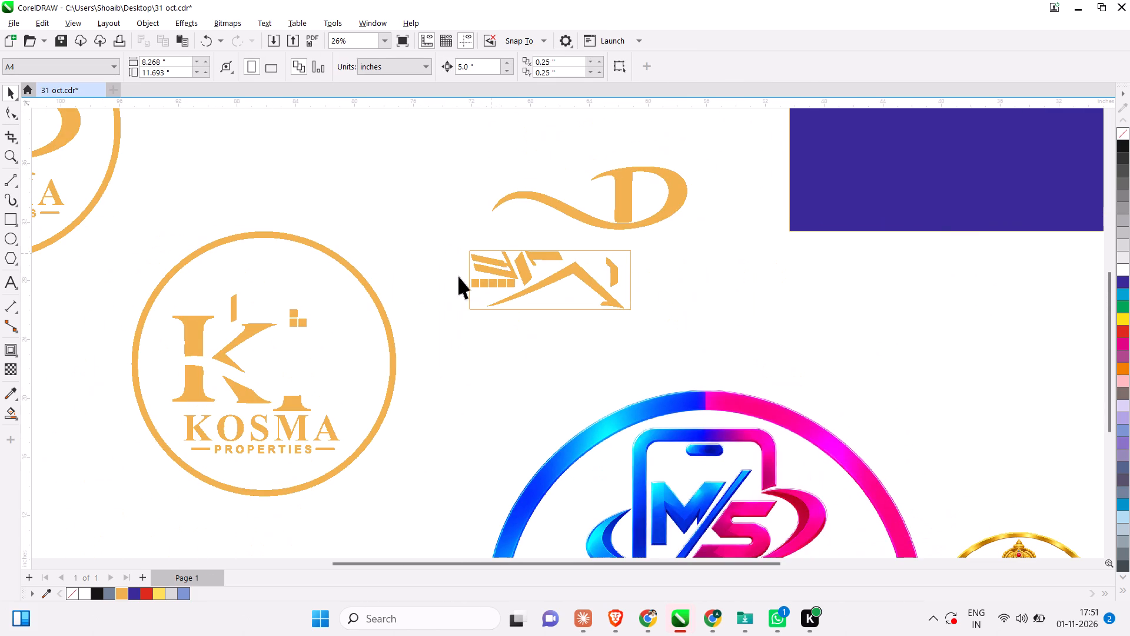
pyautogui.scroll(2, 271, 328)
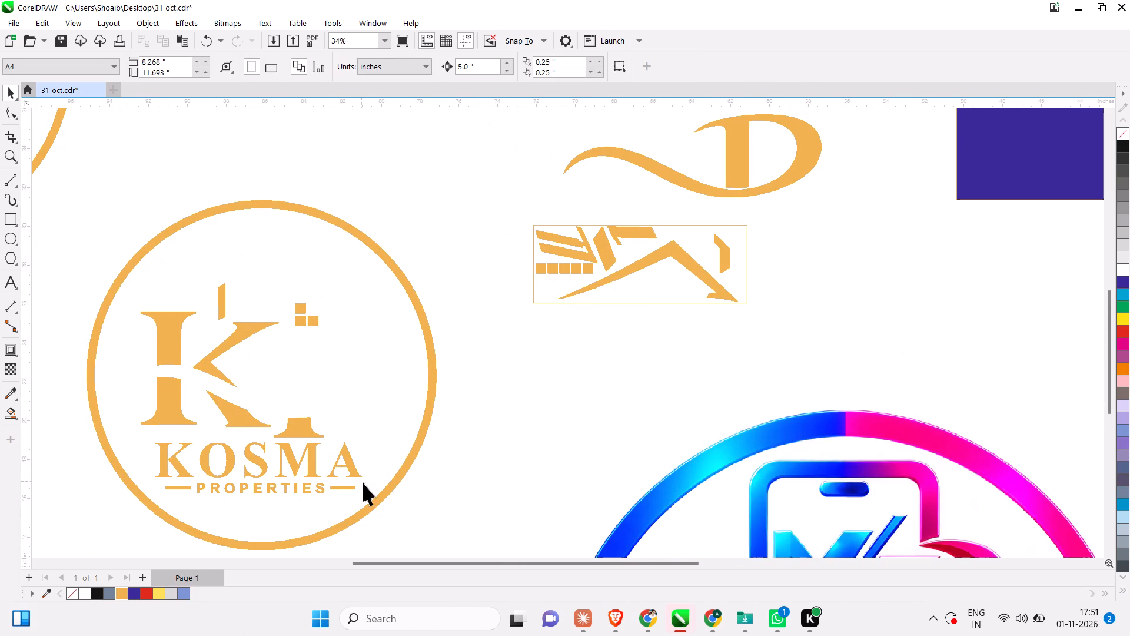
pyautogui.moveTo(301, 430); pyautogui.dragTo(637, 287)
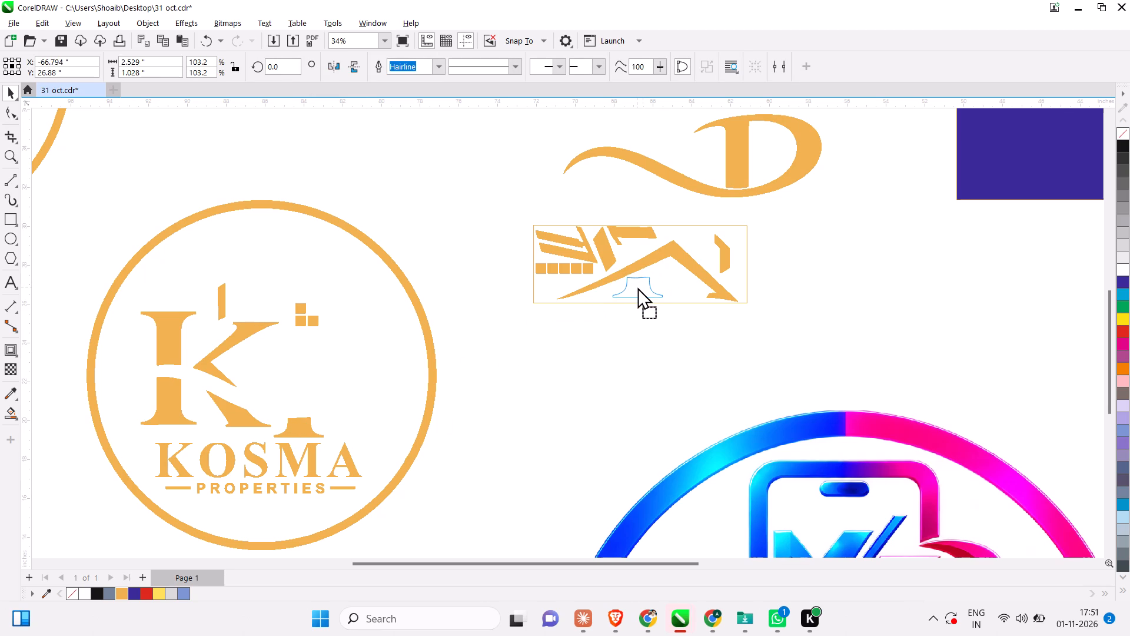
pyautogui.moveTo(637, 287); pyautogui.dragTo(623, 290)
pyautogui.scroll(5, 618, 281)
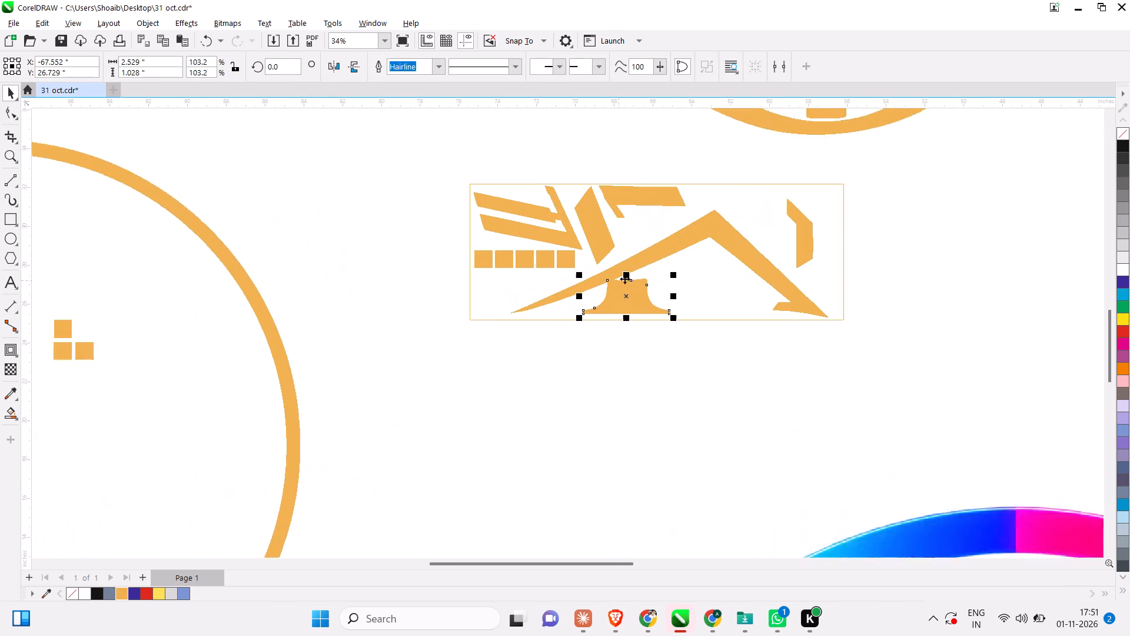
pyautogui.scroll(9, 642, 281)
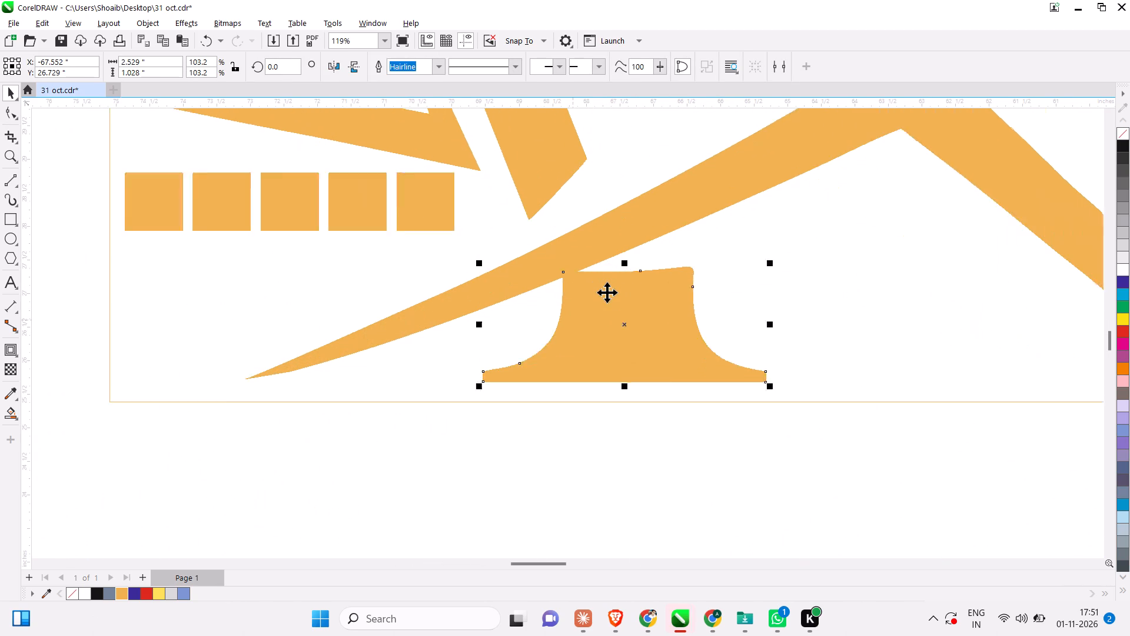
pyautogui.scroll(1, 607, 292)
pyautogui.moveTo(620, 334); pyautogui.dragTo(616, 341)
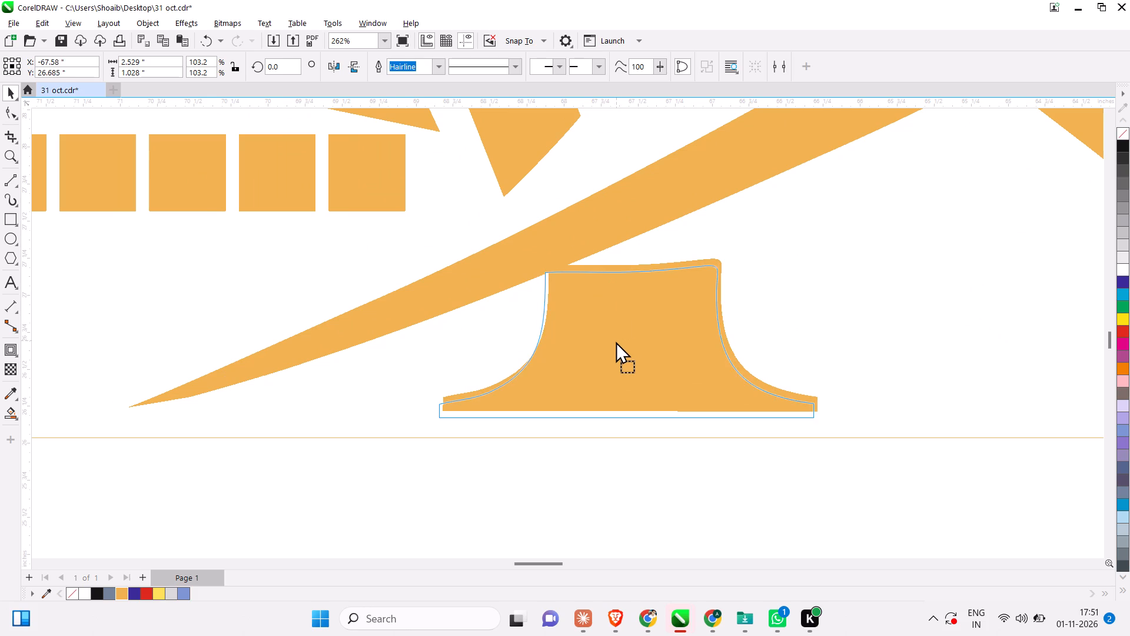
pyautogui.moveTo(616, 341); pyautogui.dragTo(614, 346)
pyautogui.scroll(3, 565, 305)
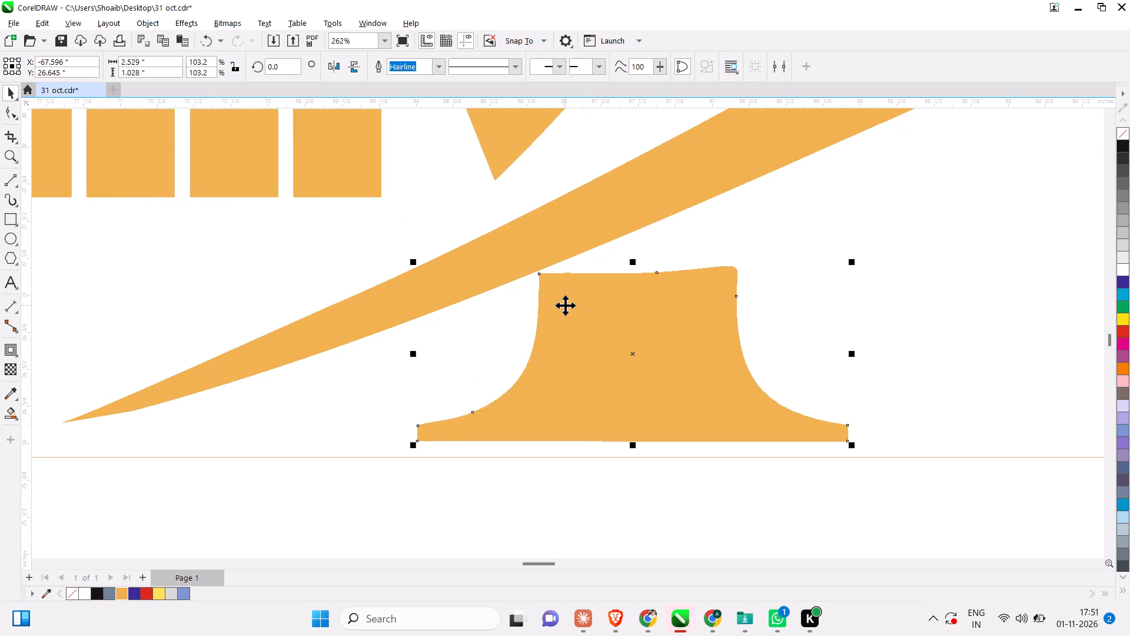
pyautogui.scroll(3, 565, 305)
pyautogui.scroll(-12, 566, 323)
pyautogui.scroll(-5, 676, 340)
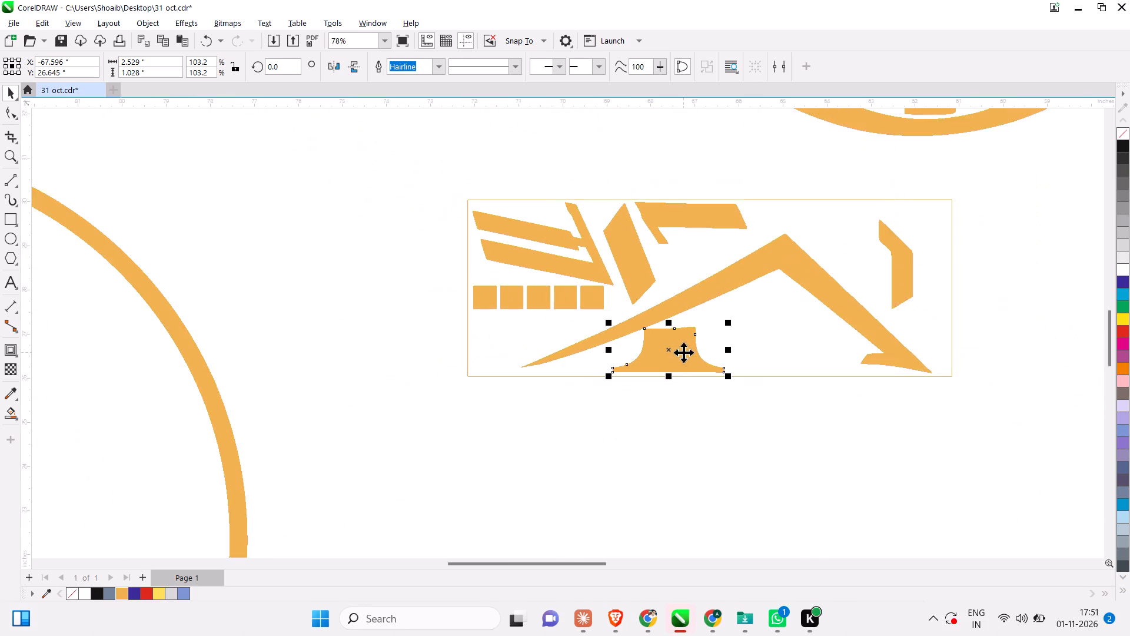
# Move the last narrow building bar from the logo into the rectangle's upper right corner, keeping it upright.
pyautogui.scroll(-8, 684, 362)
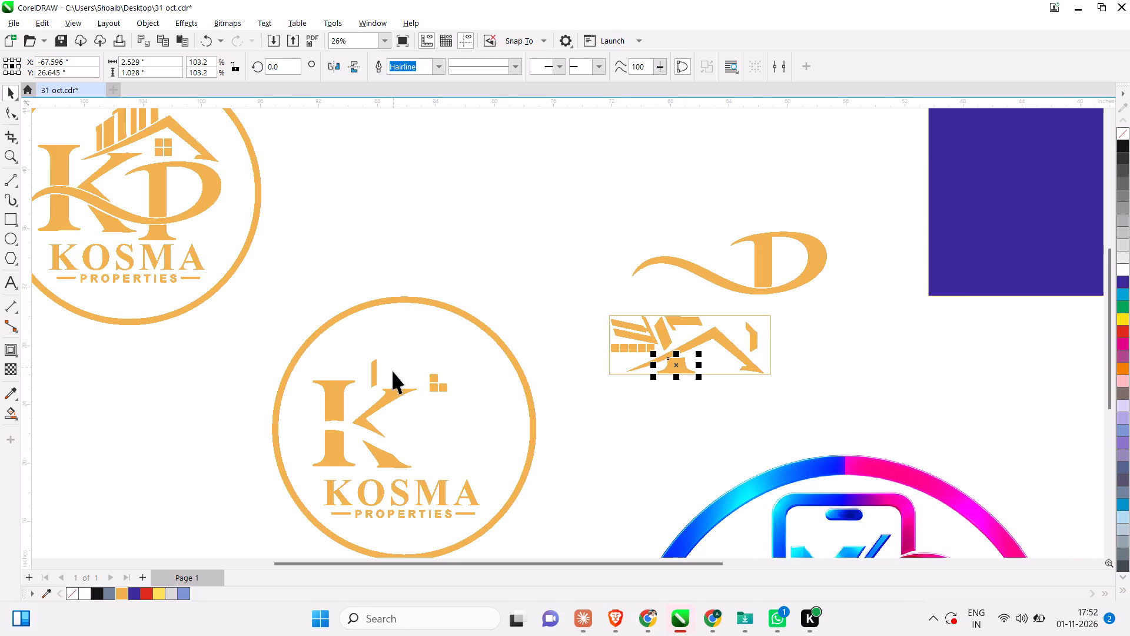
pyautogui.moveTo(373, 368); pyautogui.dragTo(724, 339)
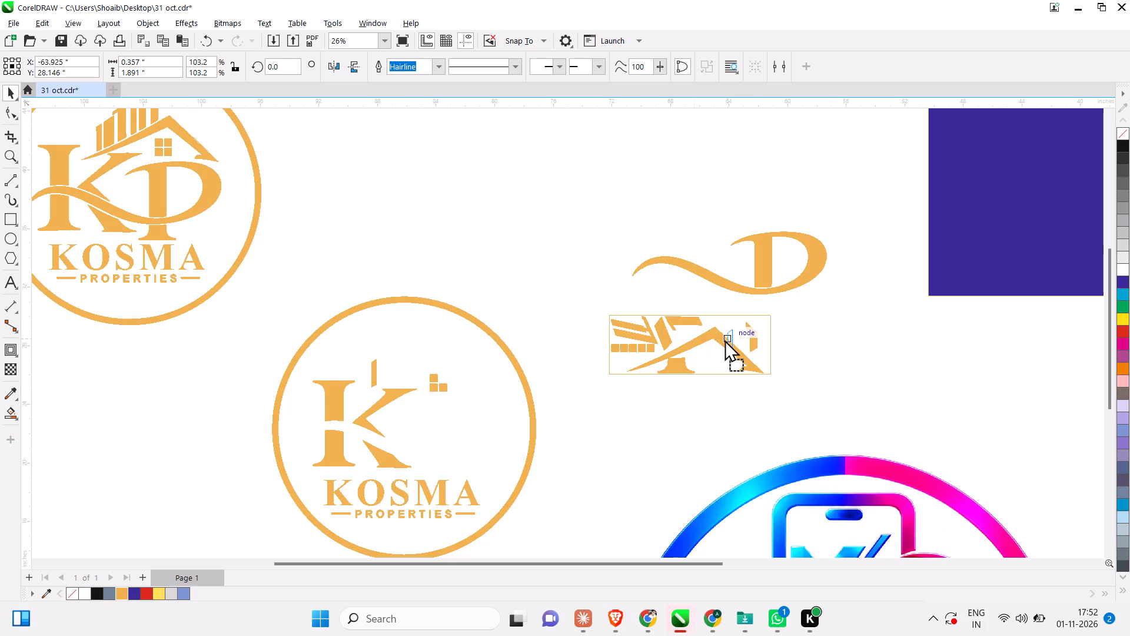
pyautogui.moveTo(724, 339); pyautogui.dragTo(727, 334)
pyautogui.scroll(10, 786, 306)
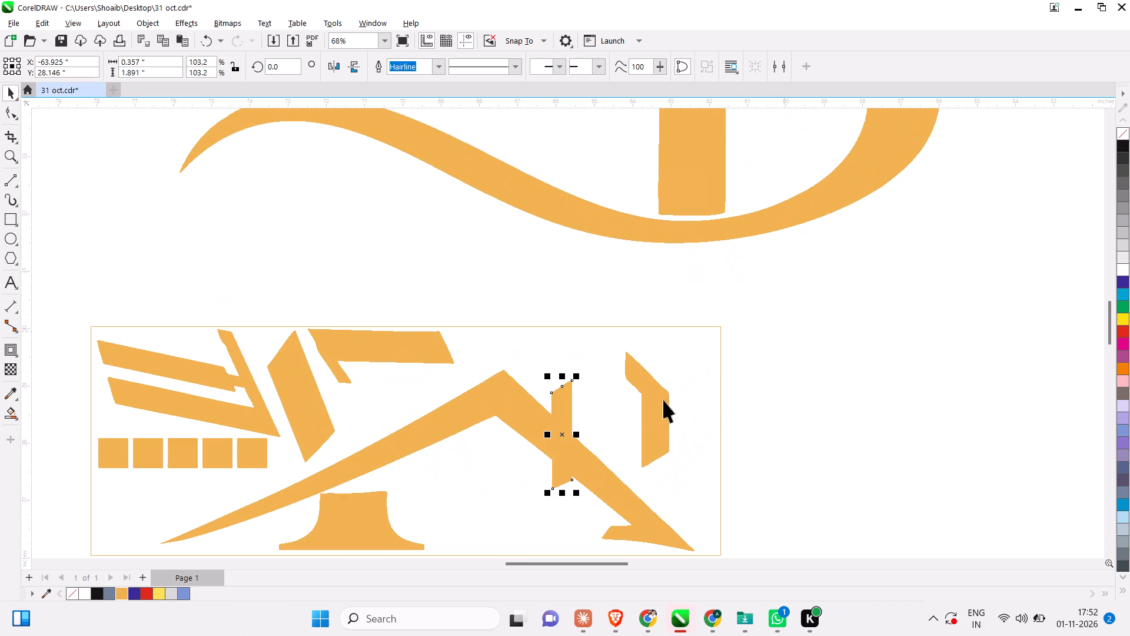
pyautogui.moveTo(561, 440); pyautogui.dragTo(701, 383)
pyautogui.click(786, 390)
# Move the bent bar down toward the rectangle's right edge, nesting it beneath the narrow upright bar.
pyautogui.scroll(-6, 738, 405)
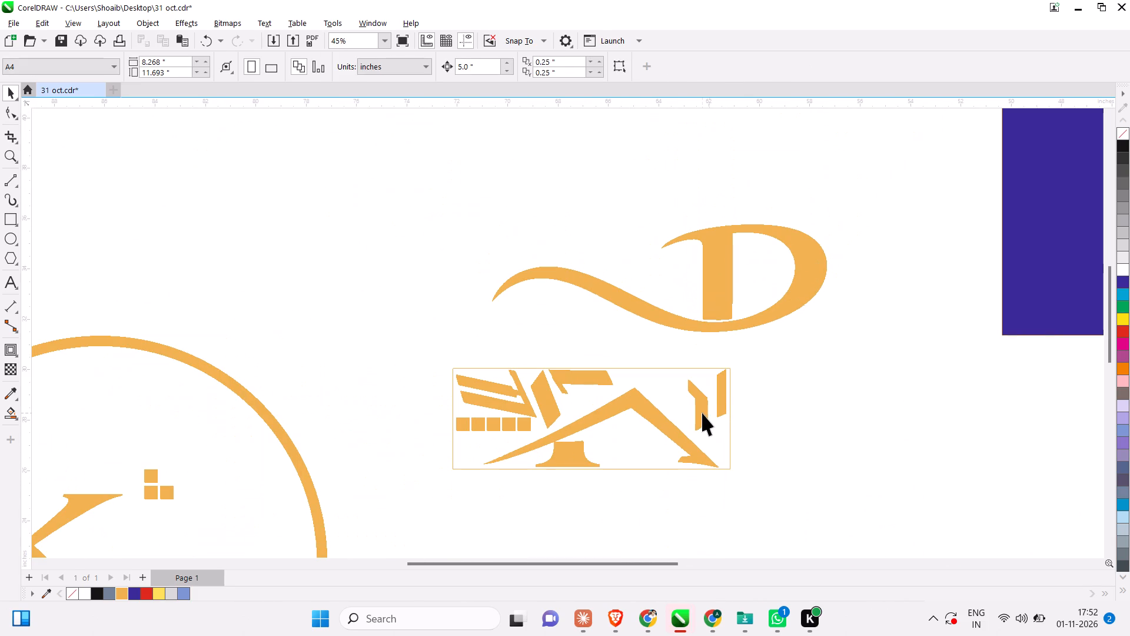
pyautogui.moveTo(702, 413); pyautogui.dragTo(723, 440)
pyautogui.click(777, 426)
# Move the upper arm of the logo's K beneath the roof shape and rotate it to about 275.5°.
pyautogui.scroll(-5, 787, 418)
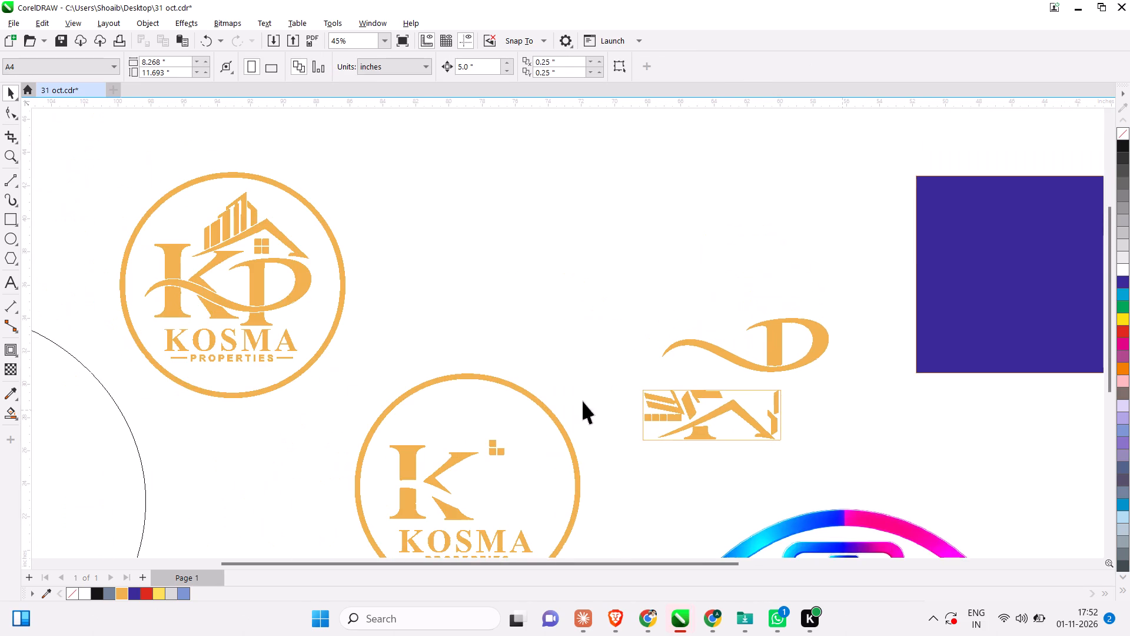
pyautogui.scroll(3, 473, 450)
pyautogui.scroll(-3, 439, 466)
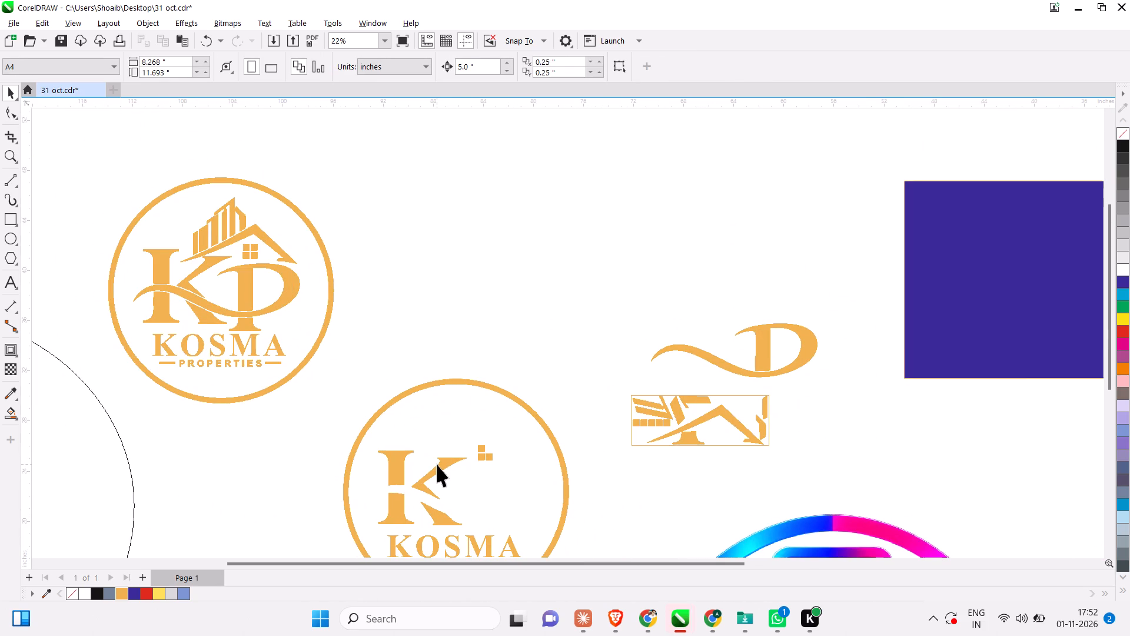
pyautogui.moveTo(437, 465); pyautogui.dragTo(700, 438)
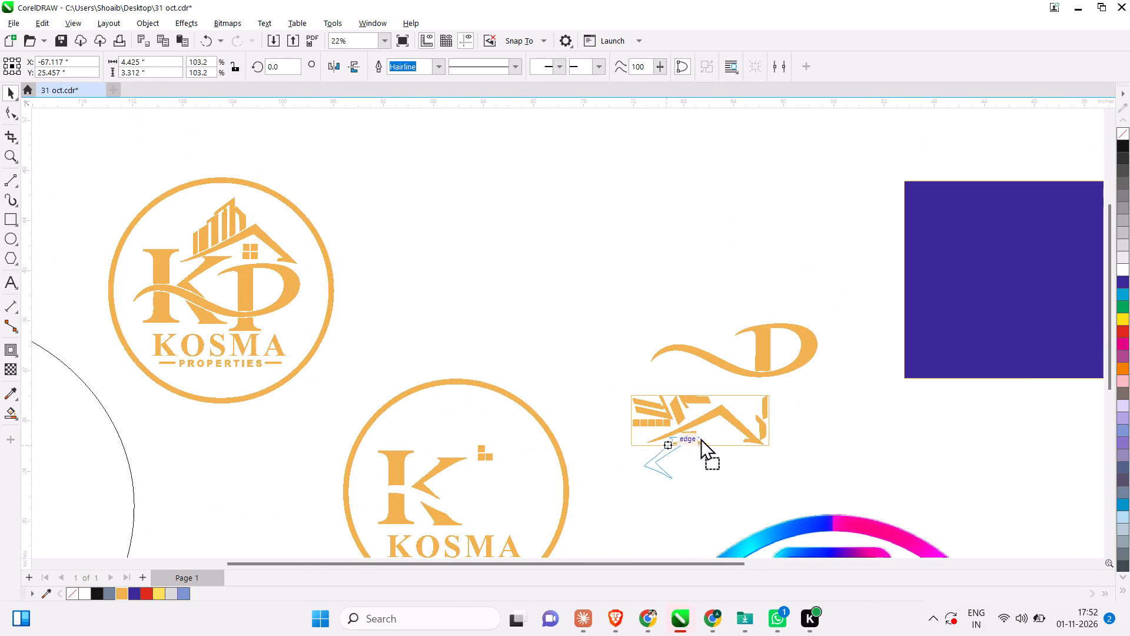
pyautogui.moveTo(700, 438); pyautogui.dragTo(714, 432)
pyautogui.scroll(6, 719, 438)
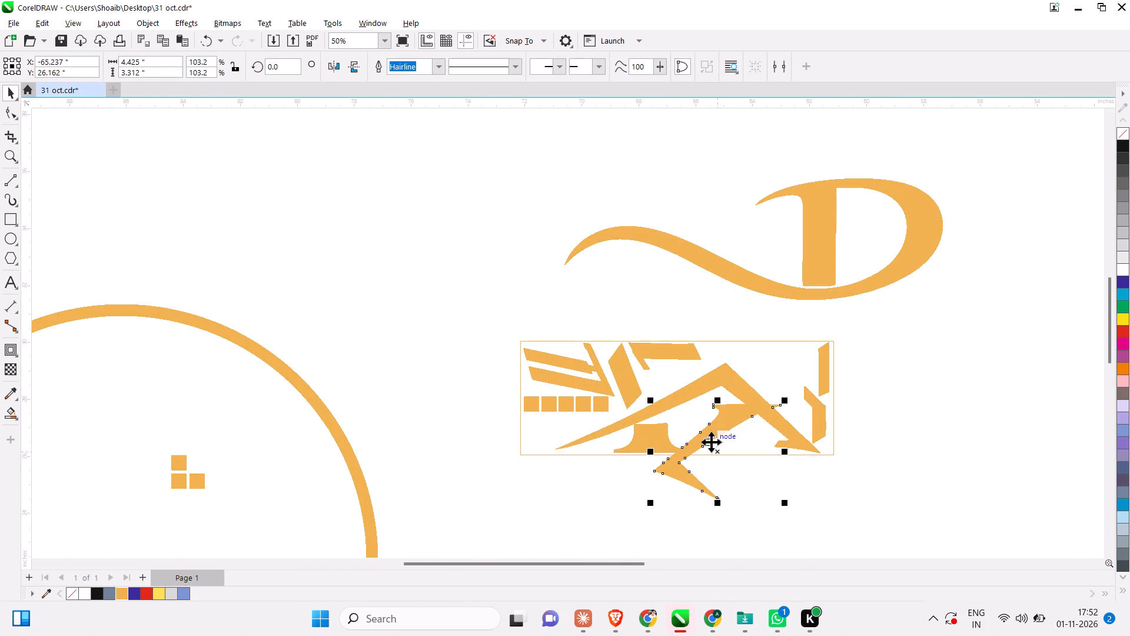
pyautogui.scroll(5, 719, 459)
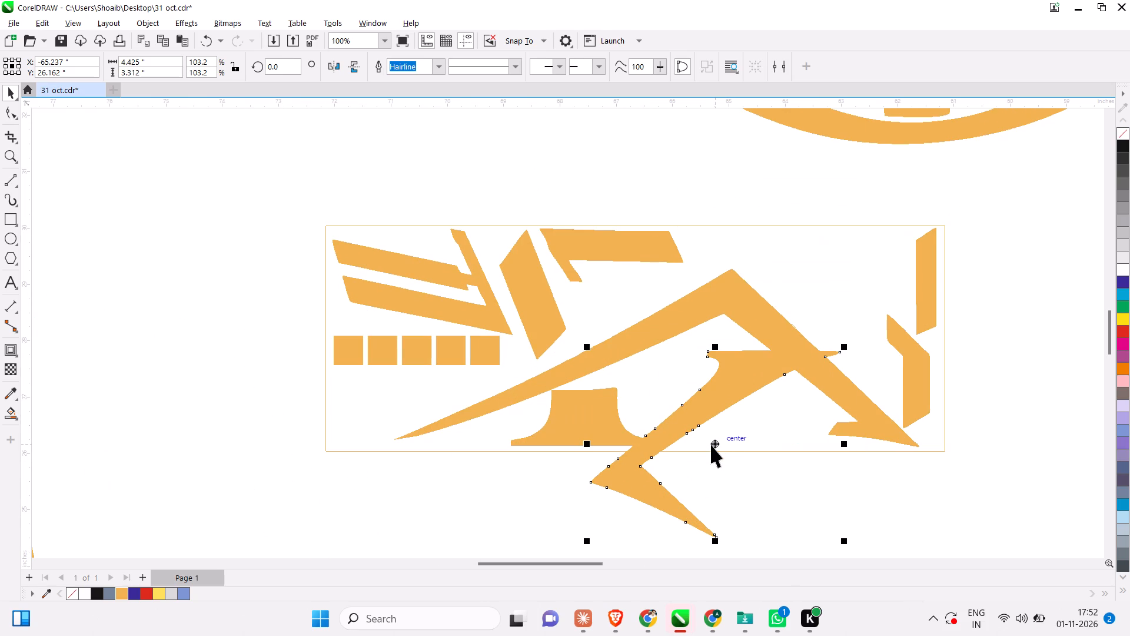
pyautogui.click(711, 445)
pyautogui.moveTo(849, 344); pyautogui.dragTo(856, 376)
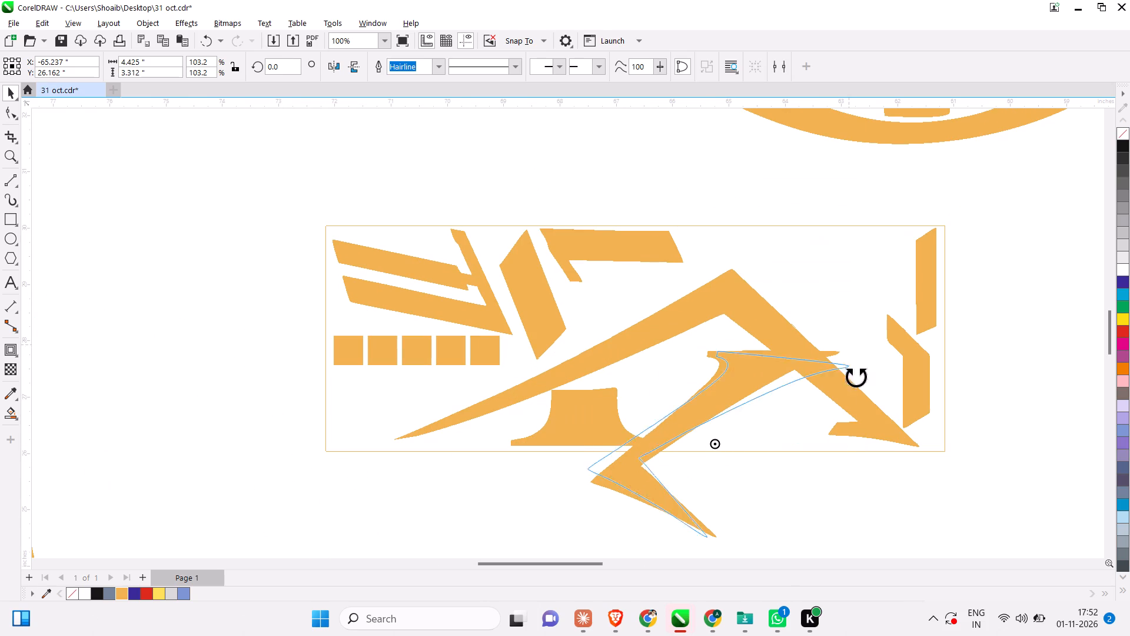
pyautogui.moveTo(856, 376); pyautogui.dragTo(825, 563)
# Move the rotated K arm out of the rectangle into the gap between the swash and the P's bowl above it.
pyautogui.scroll(-4, 750, 469)
pyautogui.click(753, 453)
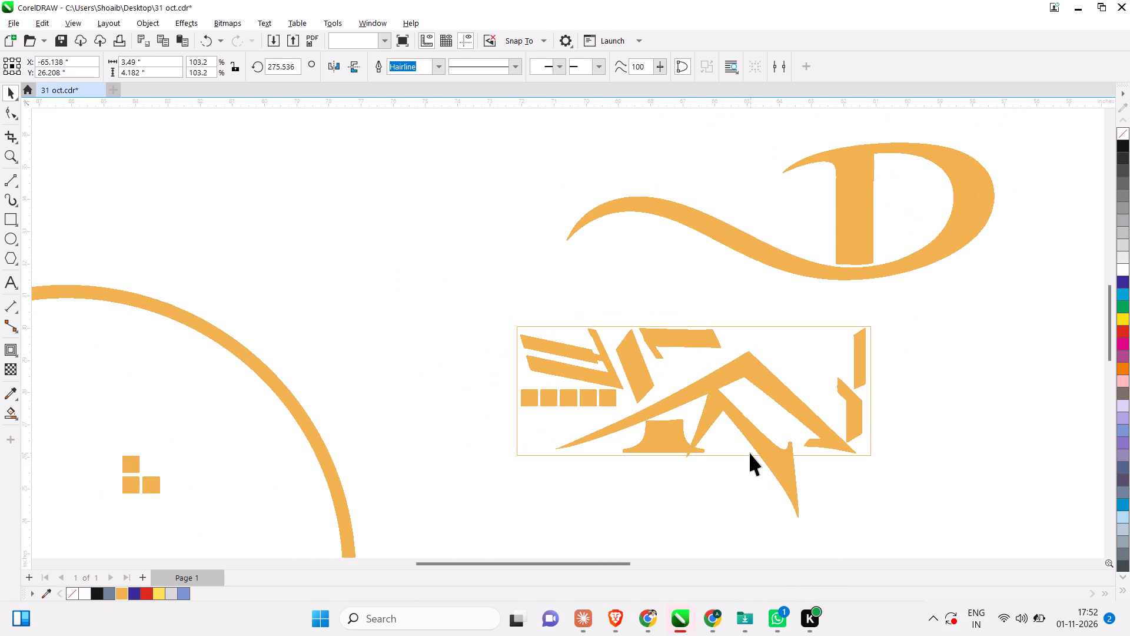
pyautogui.click(748, 436)
pyautogui.moveTo(755, 402); pyautogui.dragTo(753, 396)
pyautogui.click(746, 426)
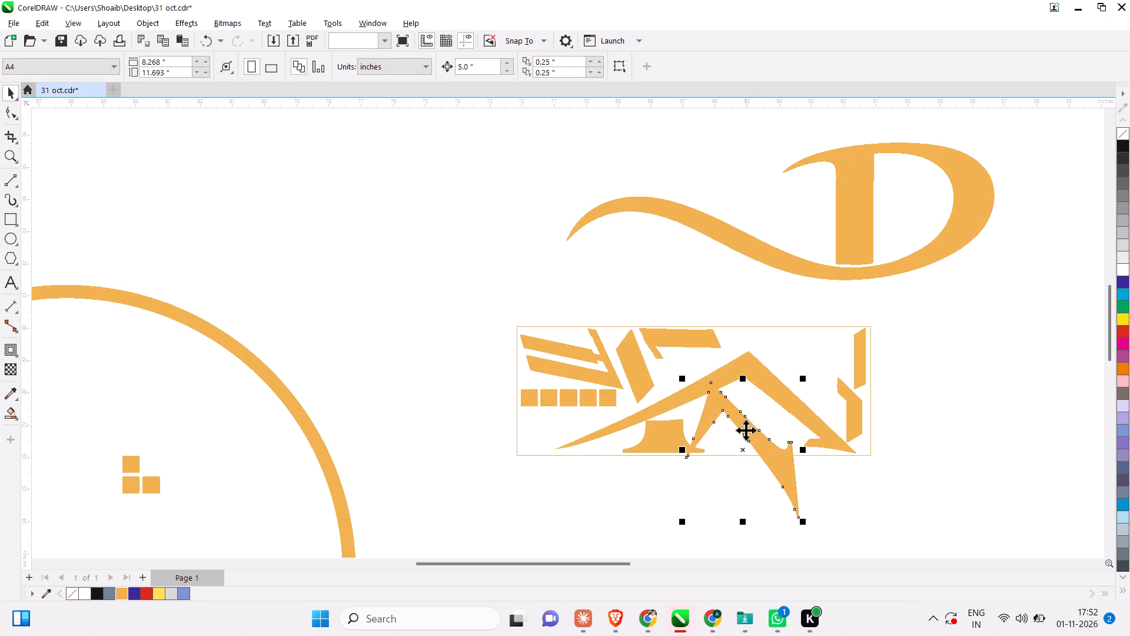
pyautogui.moveTo(746, 430); pyautogui.dragTo(769, 372)
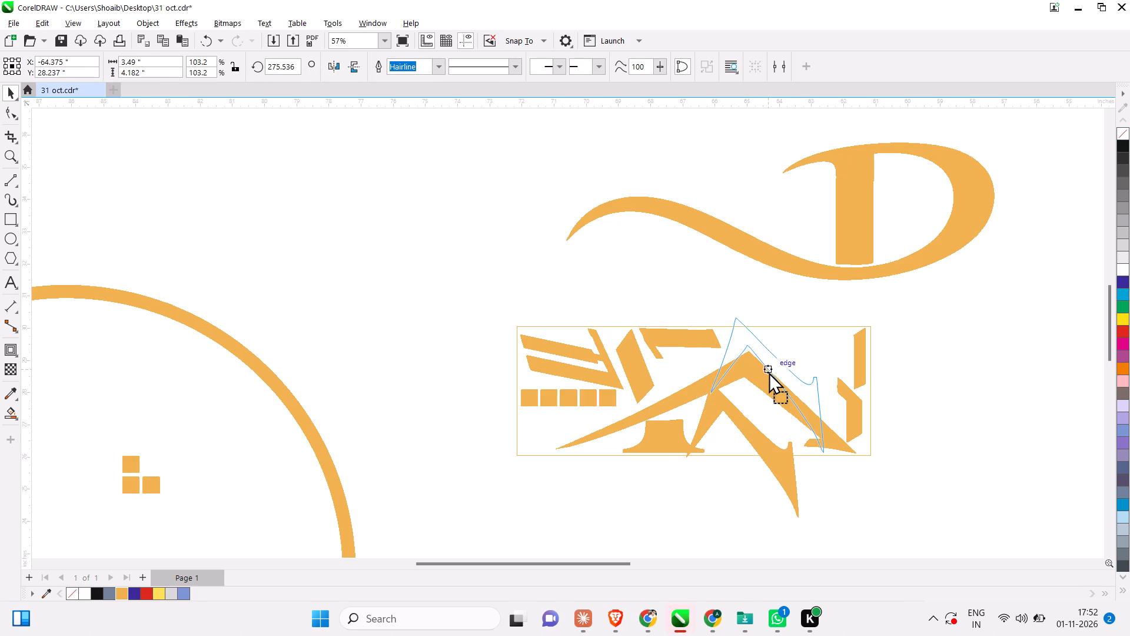
pyautogui.moveTo(769, 372); pyautogui.dragTo(735, 424)
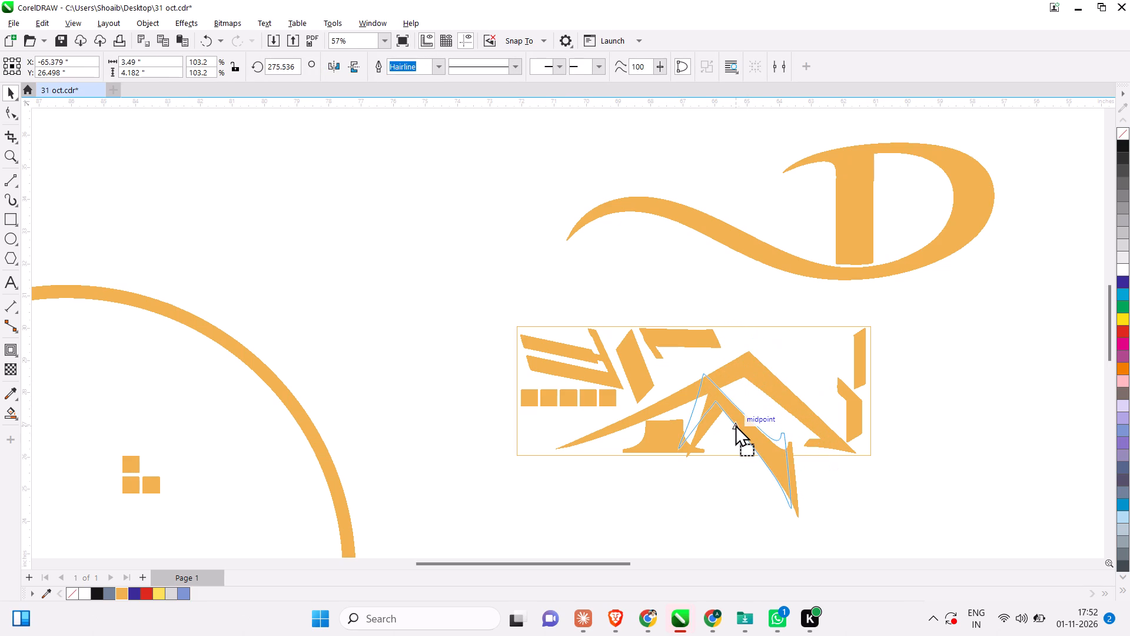
pyautogui.moveTo(735, 424); pyautogui.dragTo(771, 184)
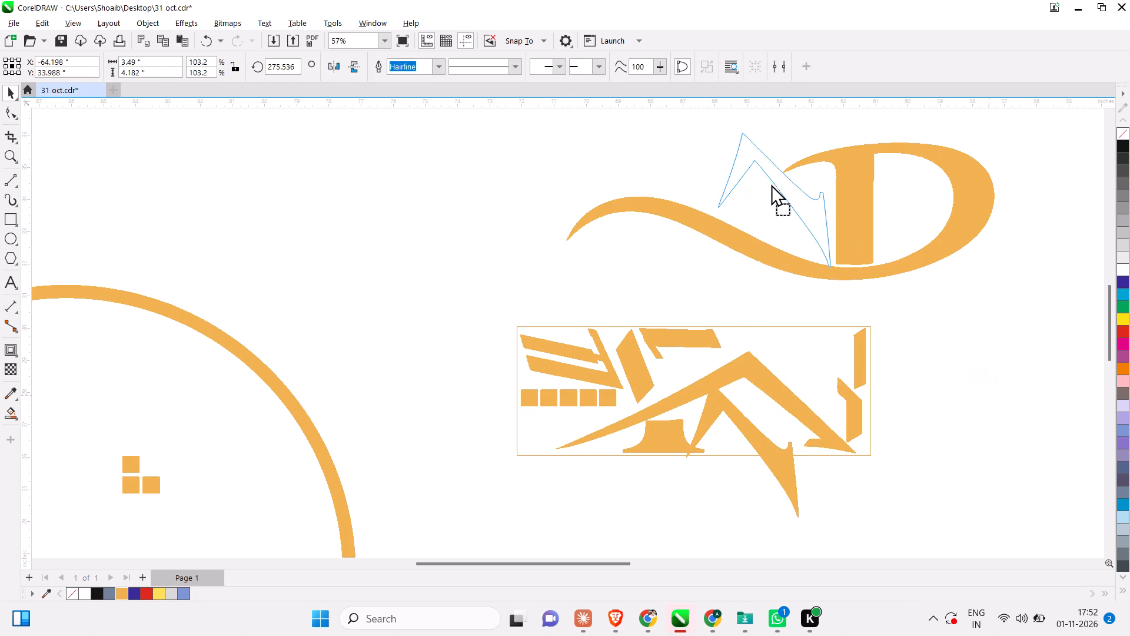
pyautogui.moveTo(771, 184); pyautogui.dragTo(765, 181)
pyautogui.click(976, 282)
# Move the upper half of the K's stem out of the logo to just left of the swash's tip.
pyautogui.scroll(-4, 868, 332)
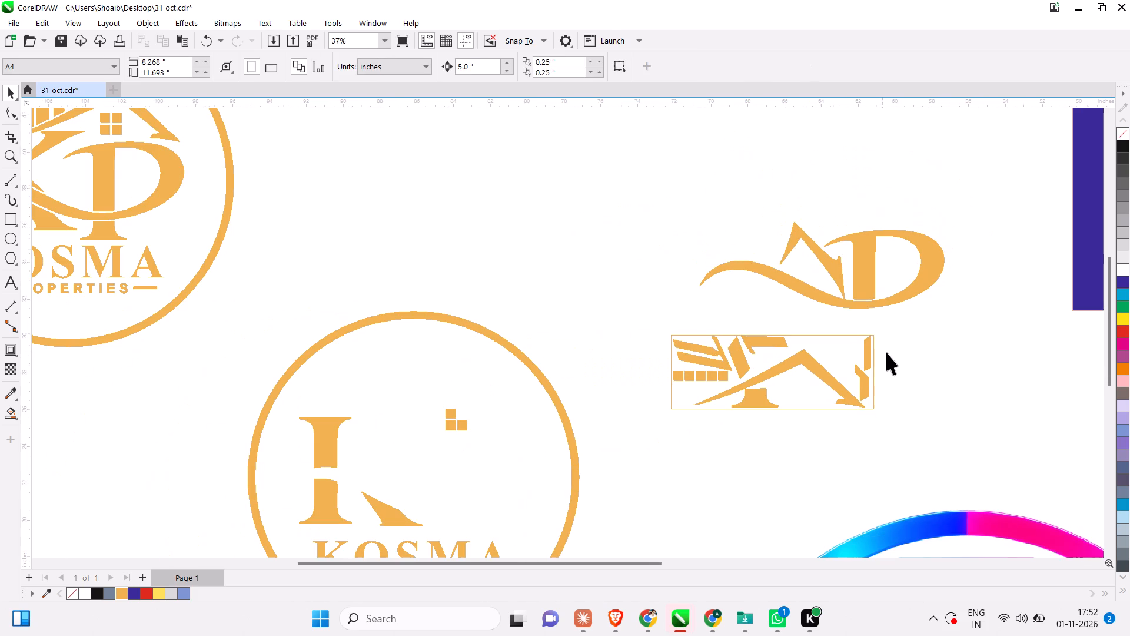
pyautogui.scroll(-2, 635, 256)
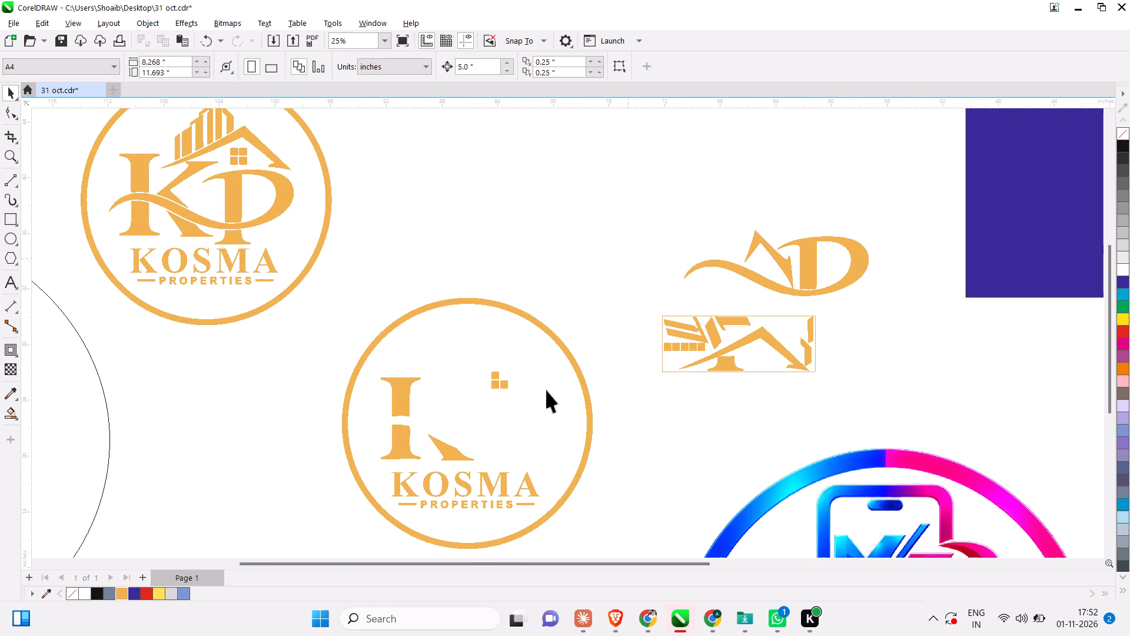
pyautogui.scroll(2, 476, 472)
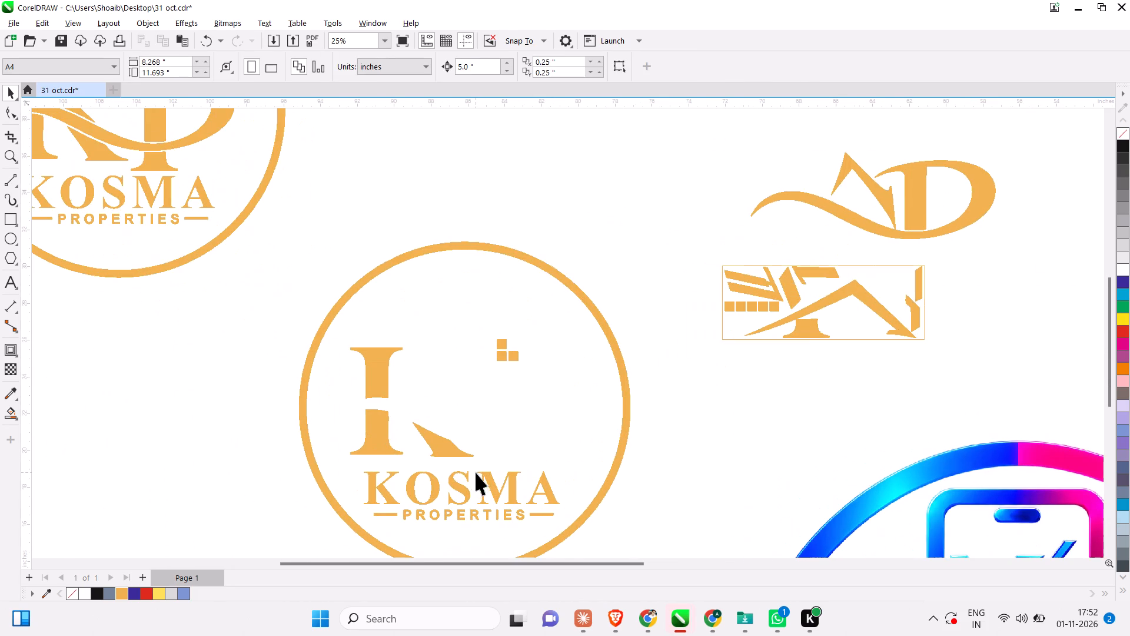
pyautogui.scroll(-1, 413, 445)
pyautogui.scroll(1, 427, 416)
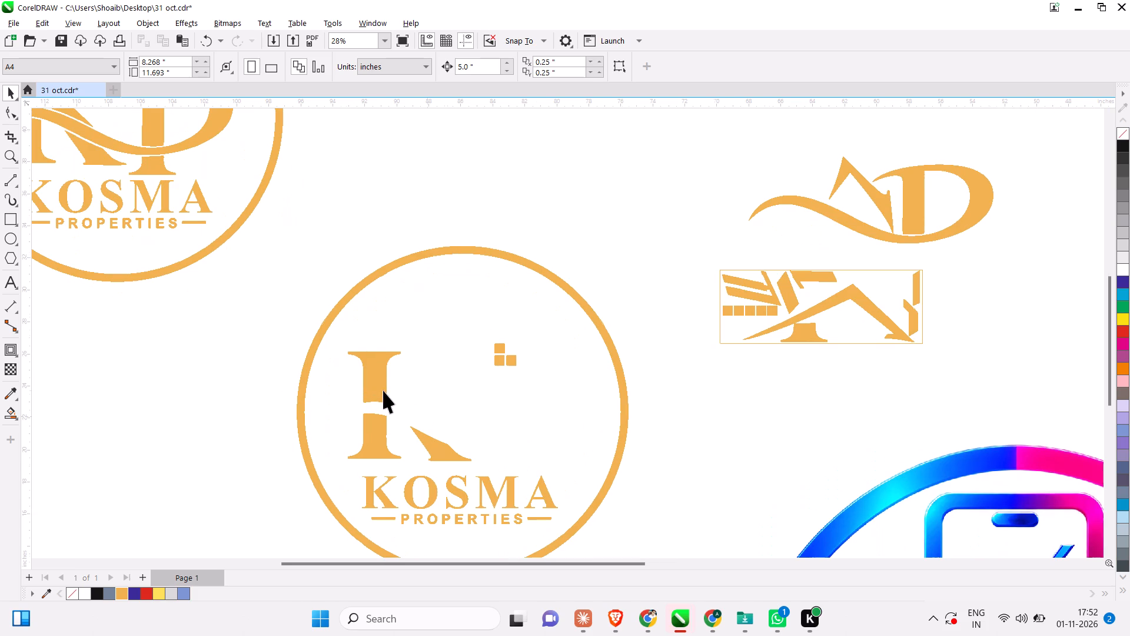
pyautogui.moveTo(378, 382); pyautogui.dragTo(879, 328)
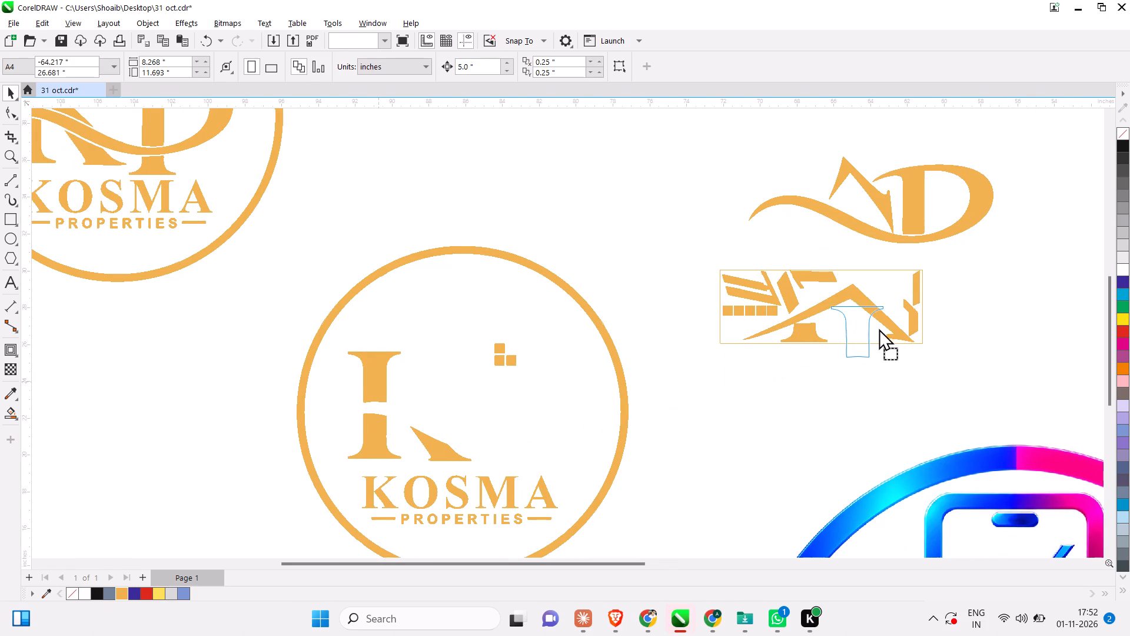
pyautogui.moveTo(879, 328); pyautogui.dragTo(892, 305)
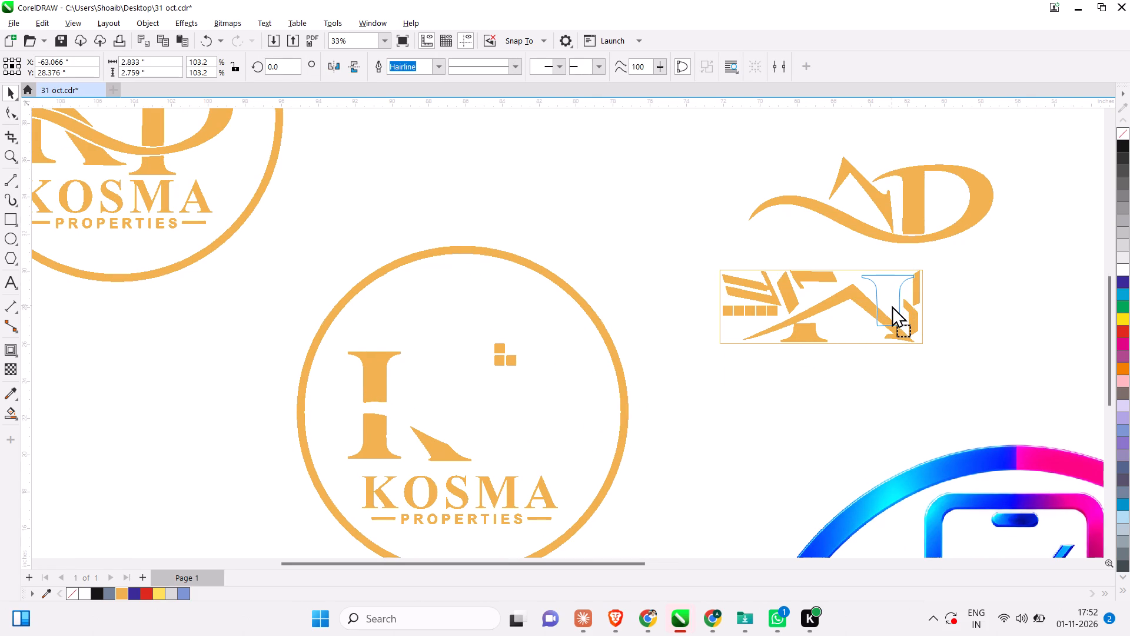
pyautogui.moveTo(892, 305); pyautogui.dragTo(725, 208)
# Move the lower half of the K's stem out of the logo, nesting it left of the upper stem half.
pyautogui.scroll(-2, 687, 269)
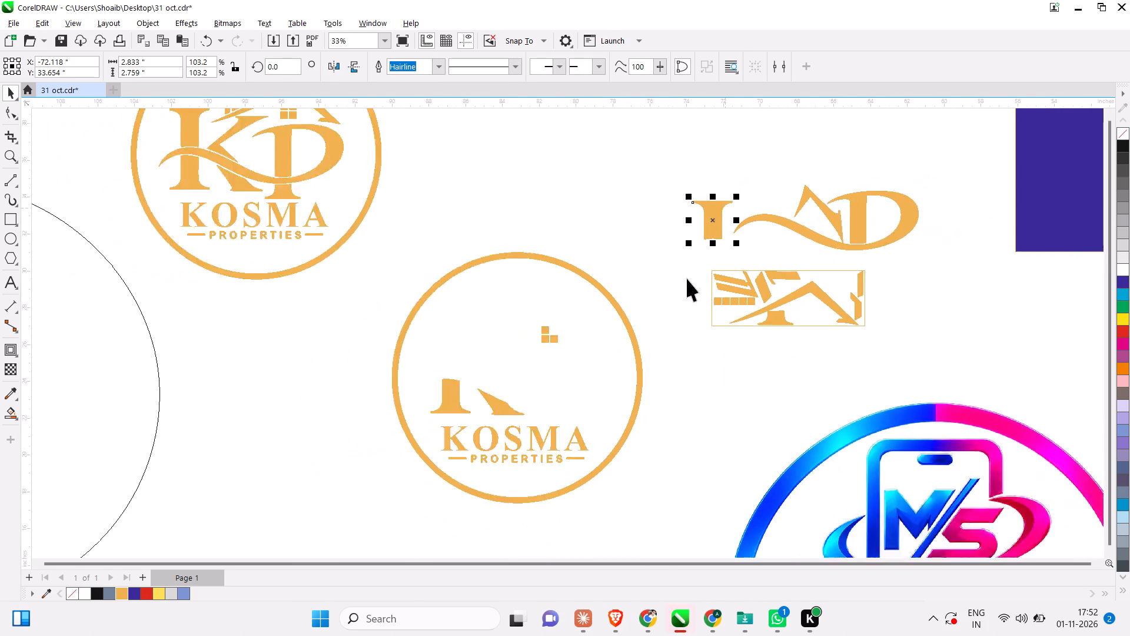
pyautogui.scroll(-2, 687, 279)
pyautogui.scroll(2, 517, 393)
pyautogui.moveTo(513, 362); pyautogui.dragTo(608, 309)
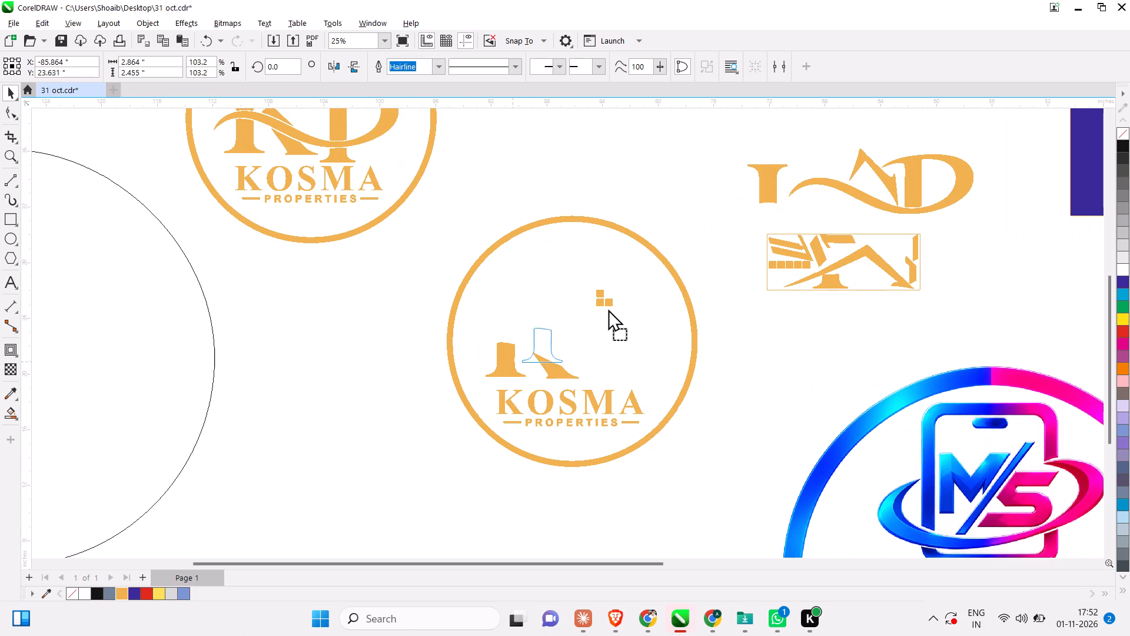
pyautogui.moveTo(608, 309); pyautogui.dragTo(750, 195)
# Move the K's lower leg out of the logo, nesting it left of the two stem halves.
pyautogui.scroll(1, 747, 212)
pyautogui.moveTo(526, 386); pyautogui.dragTo(615, 361)
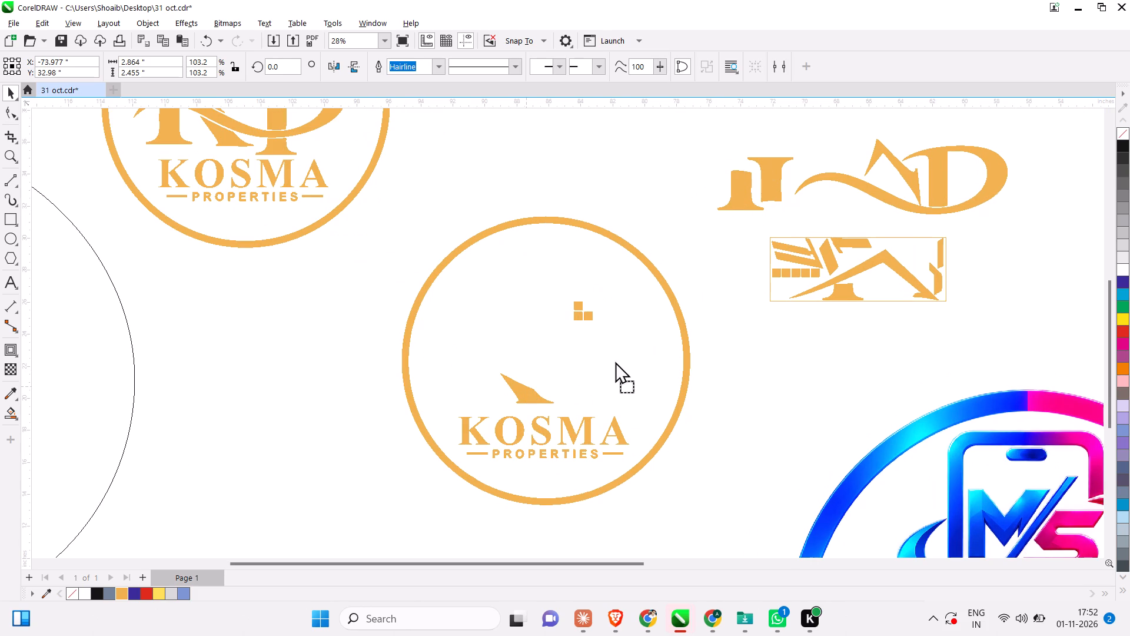
pyautogui.moveTo(615, 361); pyautogui.dragTo(699, 185)
# Move the word KOSMA out of the logo circle to directly below the rectangle of nested pieces.
pyautogui.scroll(-2, 673, 238)
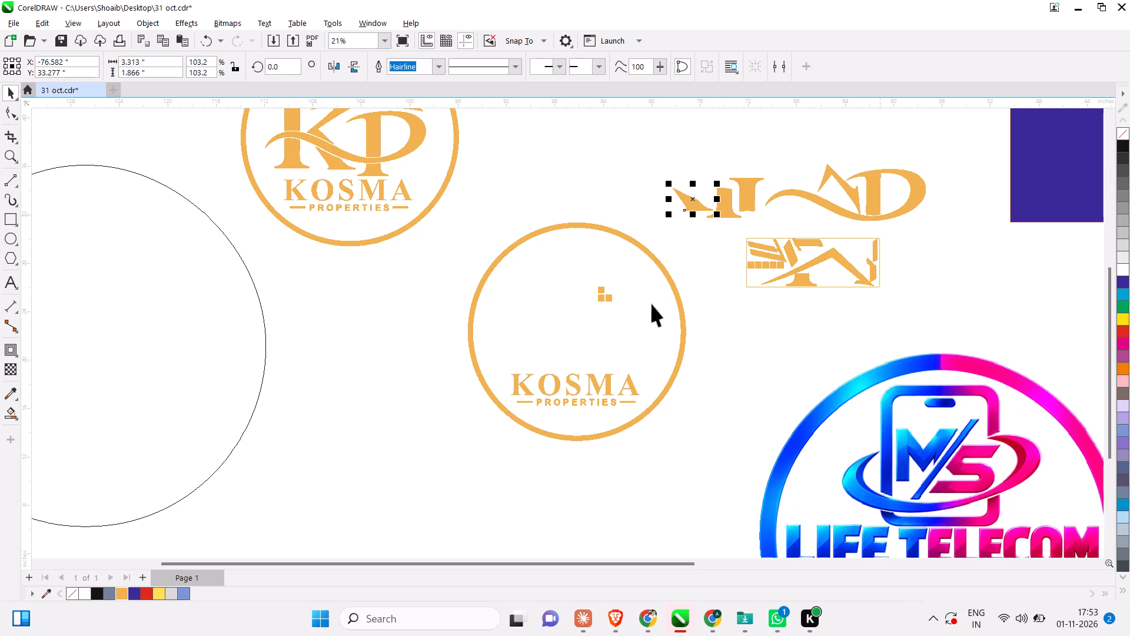
pyautogui.scroll(5, 534, 386)
pyautogui.scroll(-3, 502, 374)
pyautogui.moveTo(497, 376); pyautogui.dragTo(603, 363)
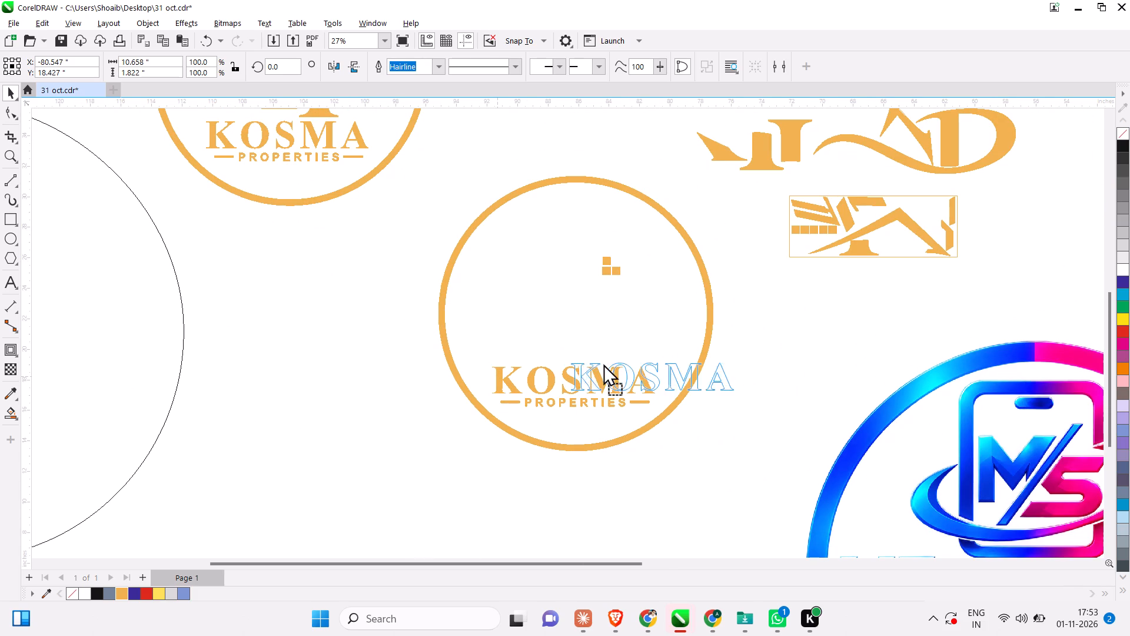
pyautogui.moveTo(603, 363); pyautogui.dragTo(800, 275)
pyautogui.click(889, 312)
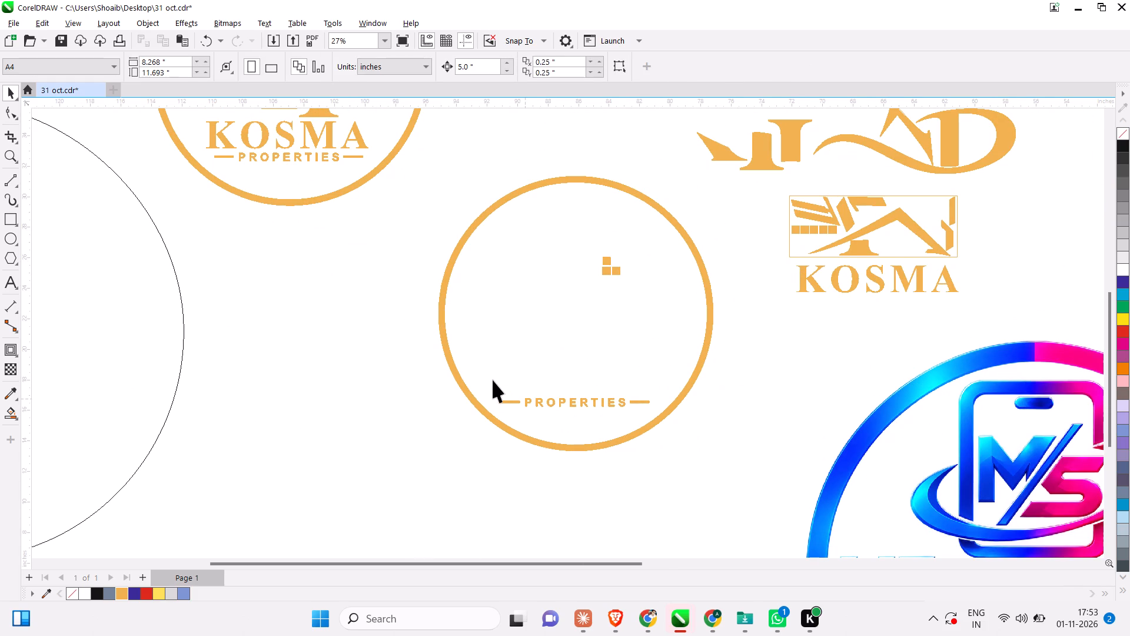
# Move the word PROPERTIES with its two side dashes out of the logo circle, centring it directly below the relocated word KOSMA.
pyautogui.moveTo(420, 386); pyautogui.dragTo(729, 463)
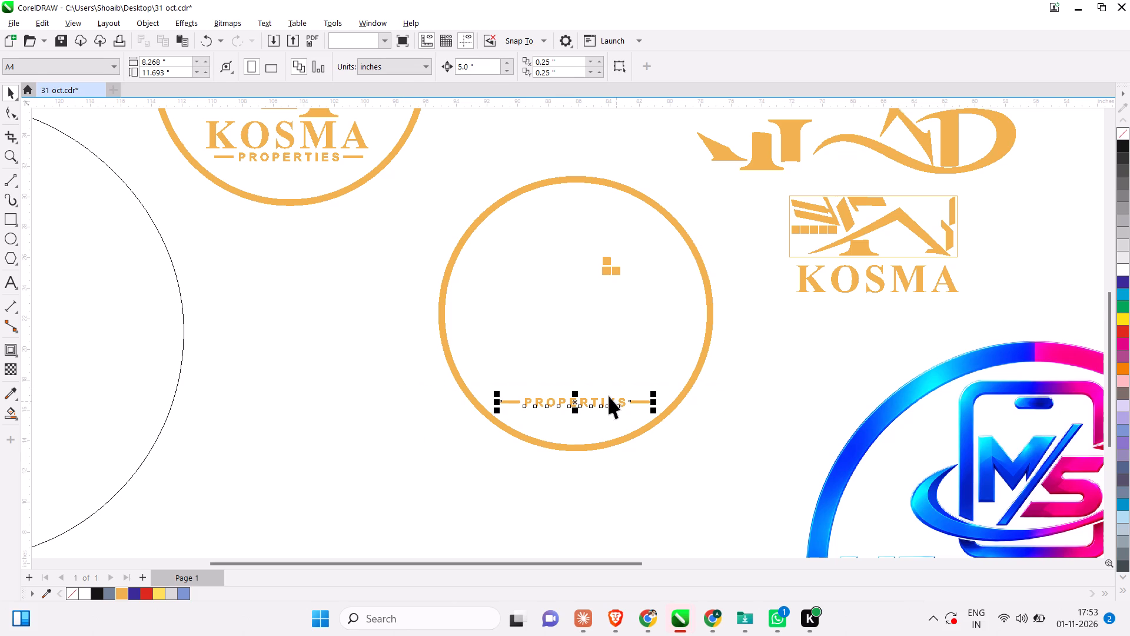
pyautogui.moveTo(572, 398); pyautogui.dragTo(859, 301)
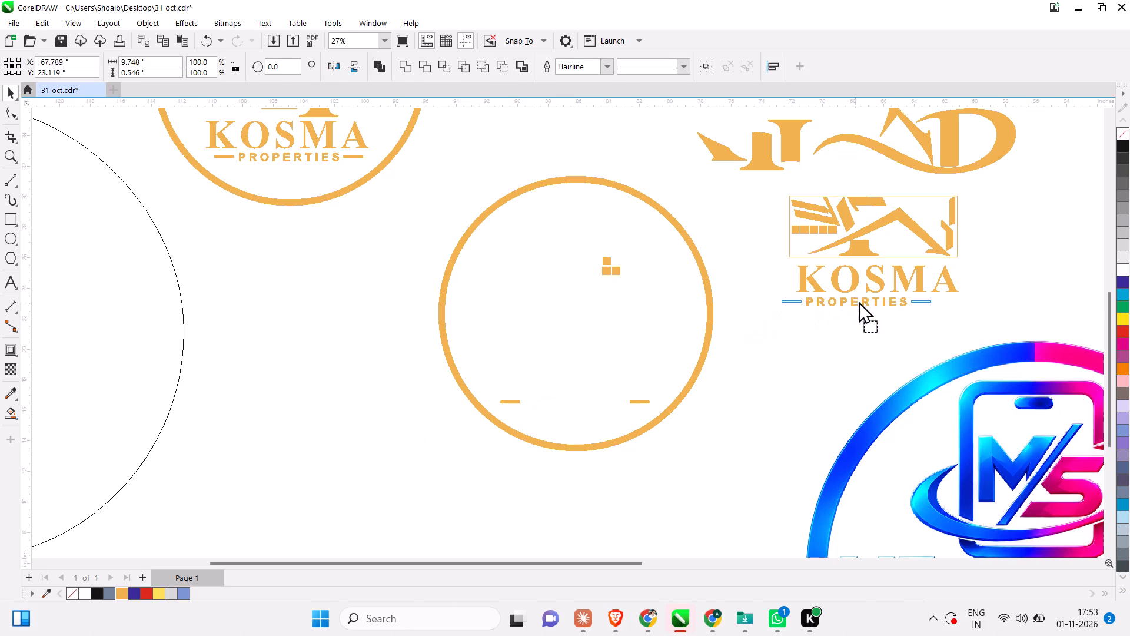
pyautogui.moveTo(859, 301); pyautogui.dragTo(875, 301)
pyautogui.click(880, 324)
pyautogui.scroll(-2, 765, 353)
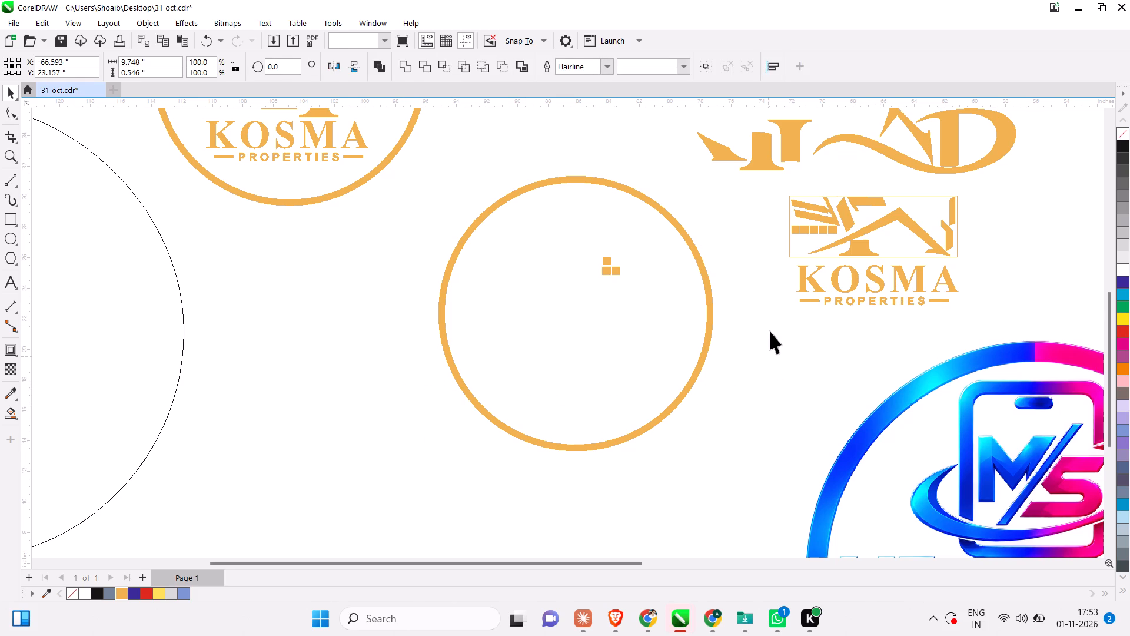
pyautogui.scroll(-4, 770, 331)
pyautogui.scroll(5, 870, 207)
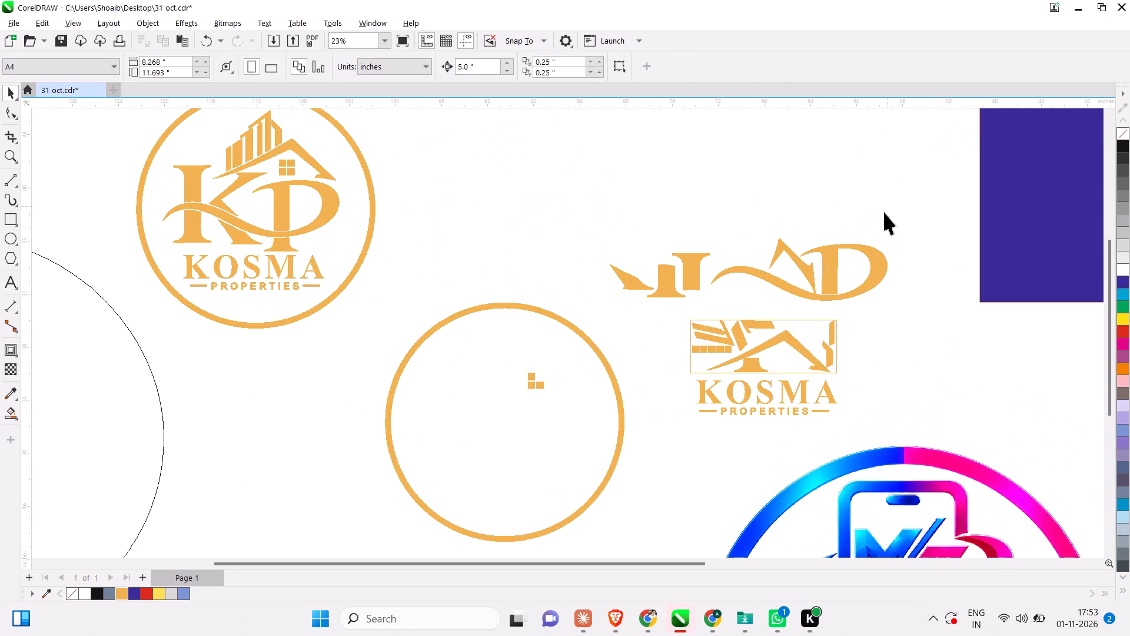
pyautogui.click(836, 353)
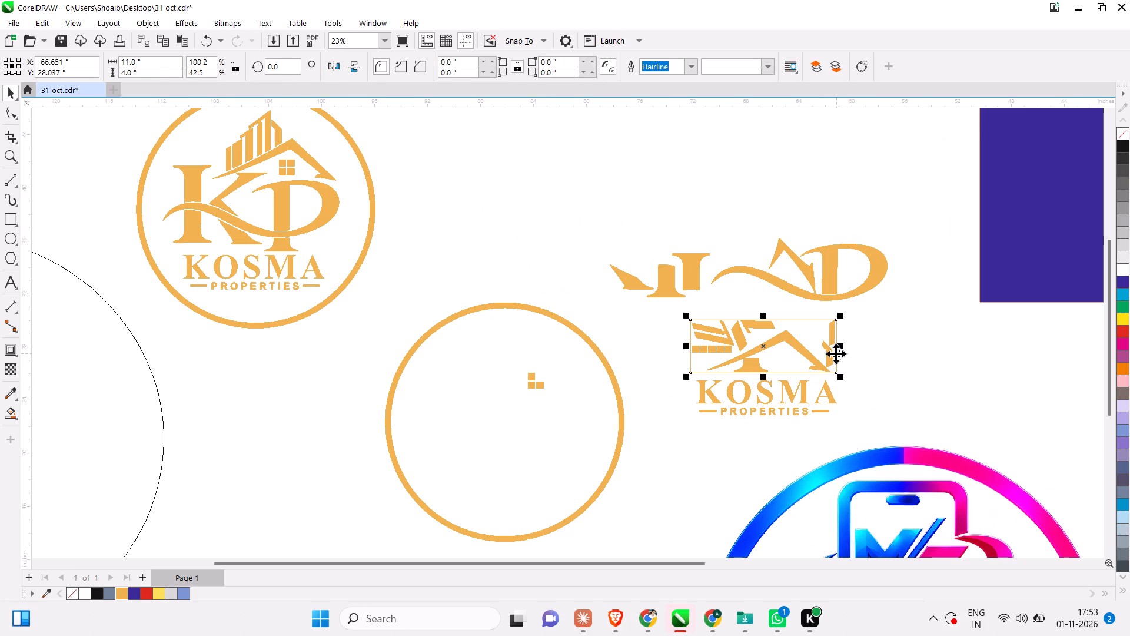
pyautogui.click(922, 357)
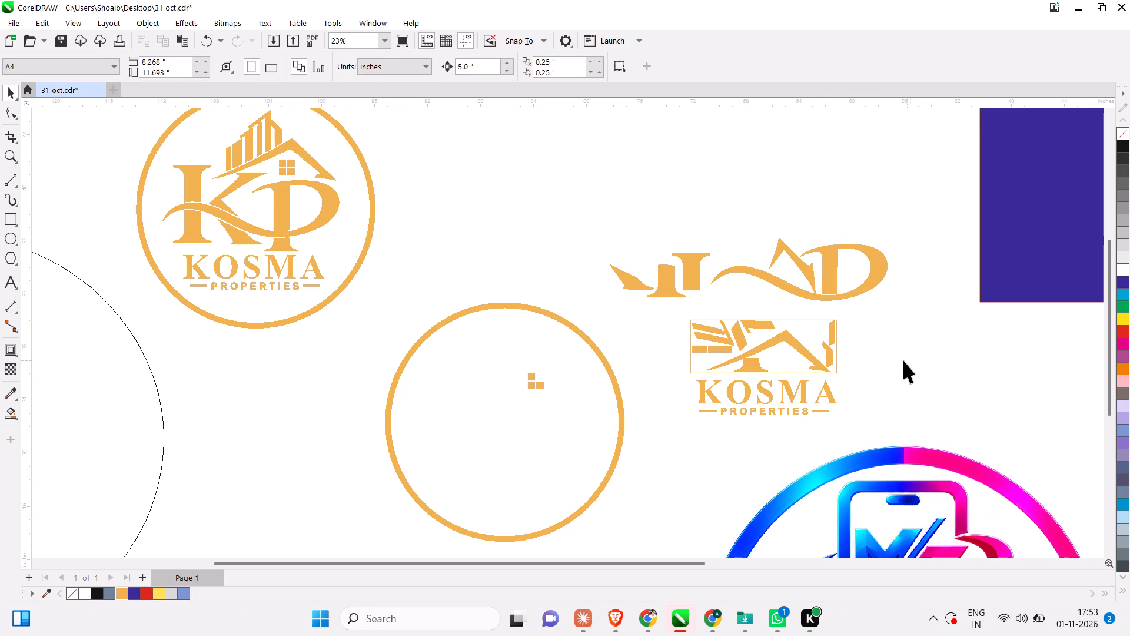
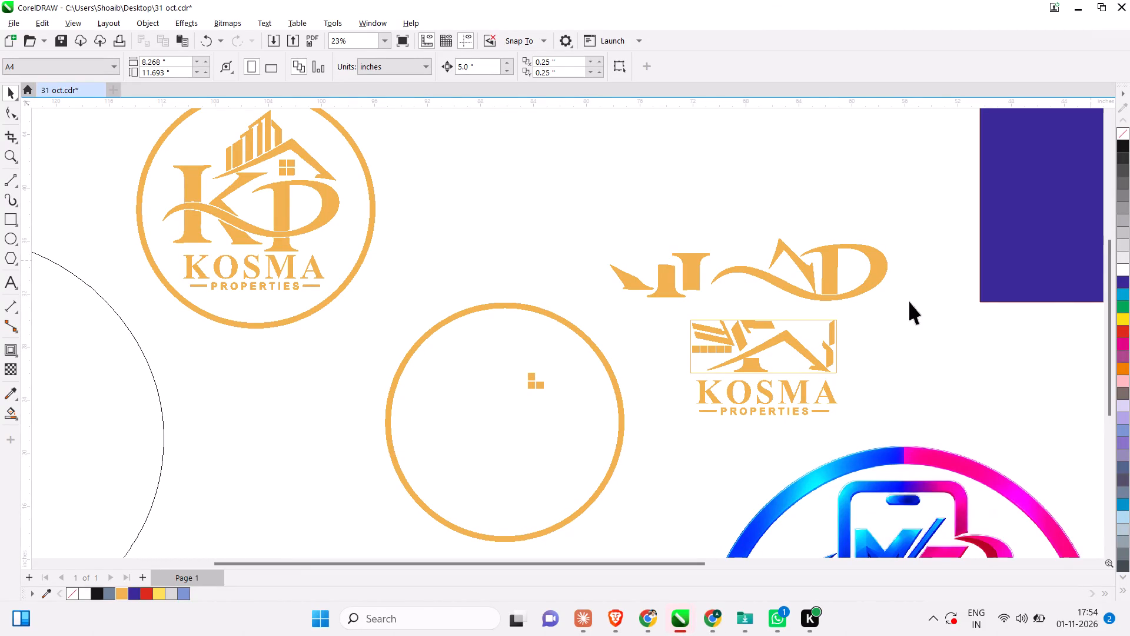
# Draw a rectangle above the row of loose logo pieces and set it to 10.5 by 4 inches.
pyautogui.click(812, 319)
pyautogui.click(970, 353)
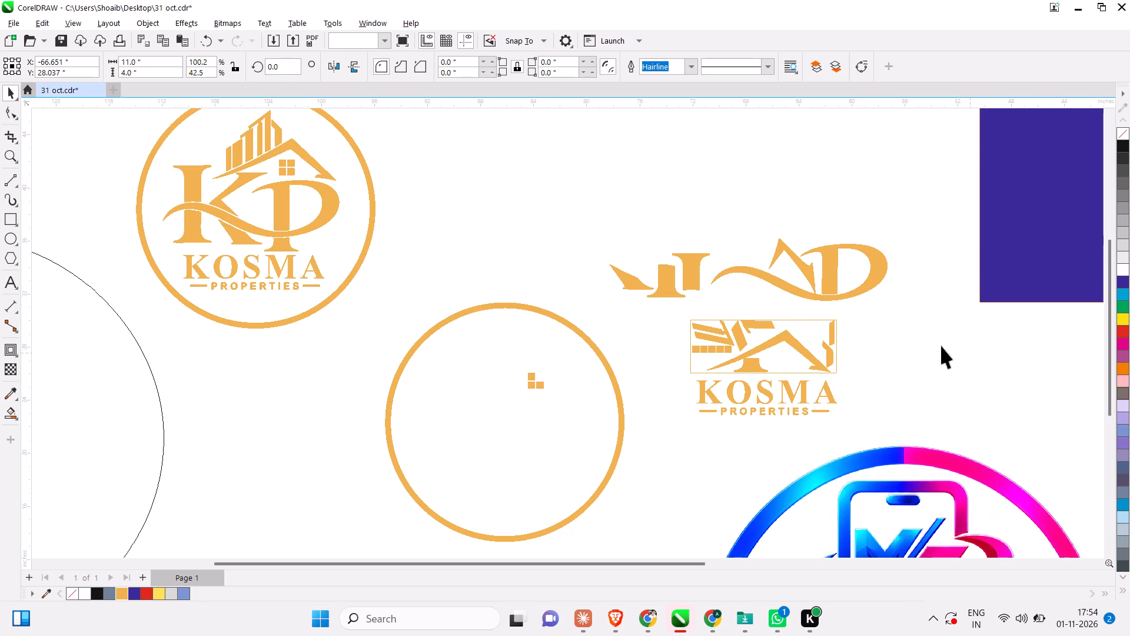
pyautogui.click(5, 220)
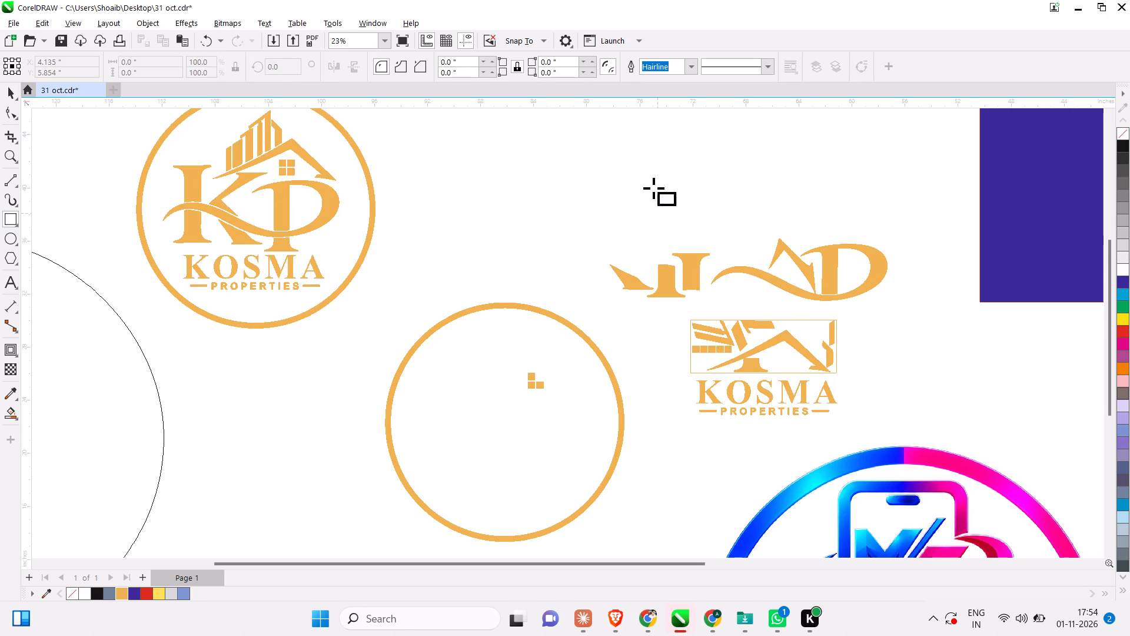
pyautogui.moveTo(646, 178); pyautogui.dragTo(773, 217)
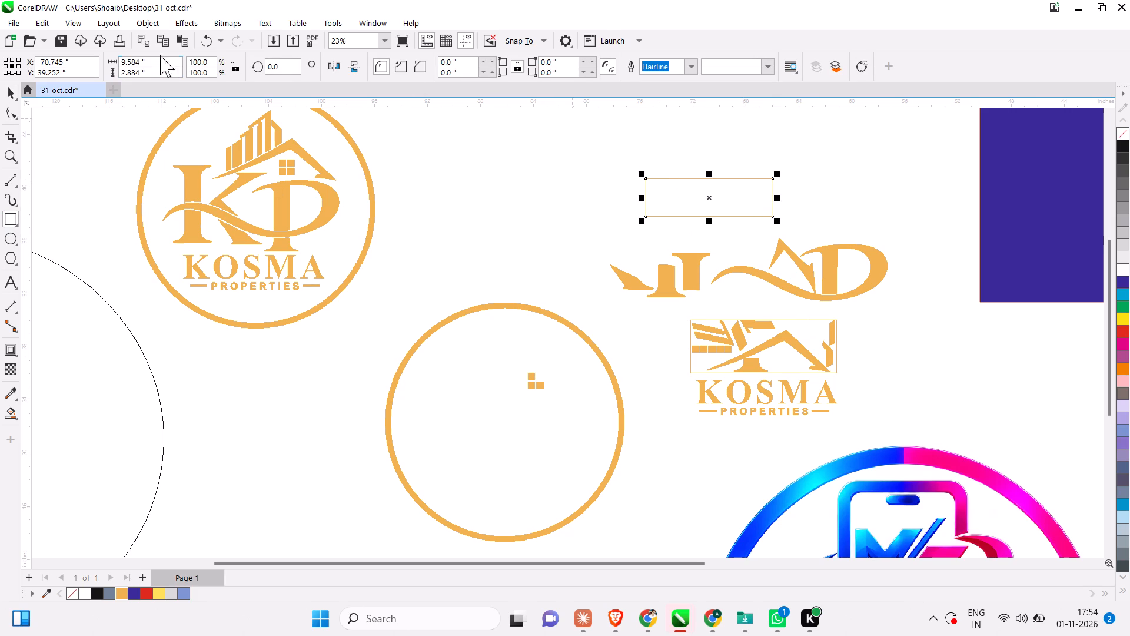
pyautogui.moveTo(160, 61); pyautogui.dragTo(106, 69)
pyautogui.write('10.5')
pyautogui.press('Tab')
pyautogui.press('4')
pyautogui.press('Return')
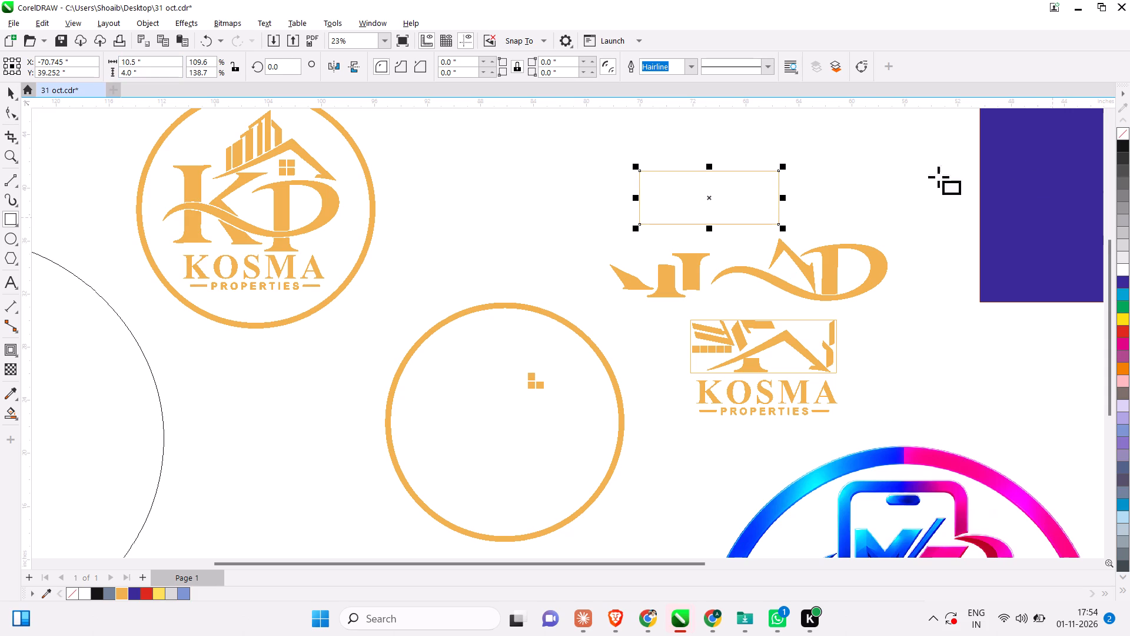
pyautogui.click(9, 87)
pyautogui.click(584, 171)
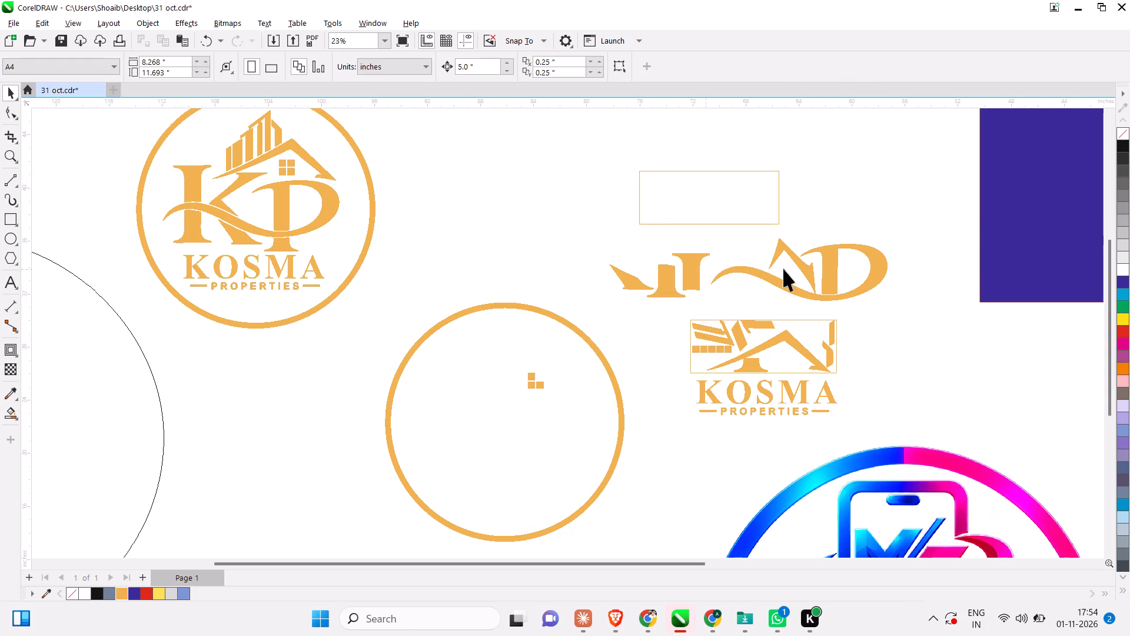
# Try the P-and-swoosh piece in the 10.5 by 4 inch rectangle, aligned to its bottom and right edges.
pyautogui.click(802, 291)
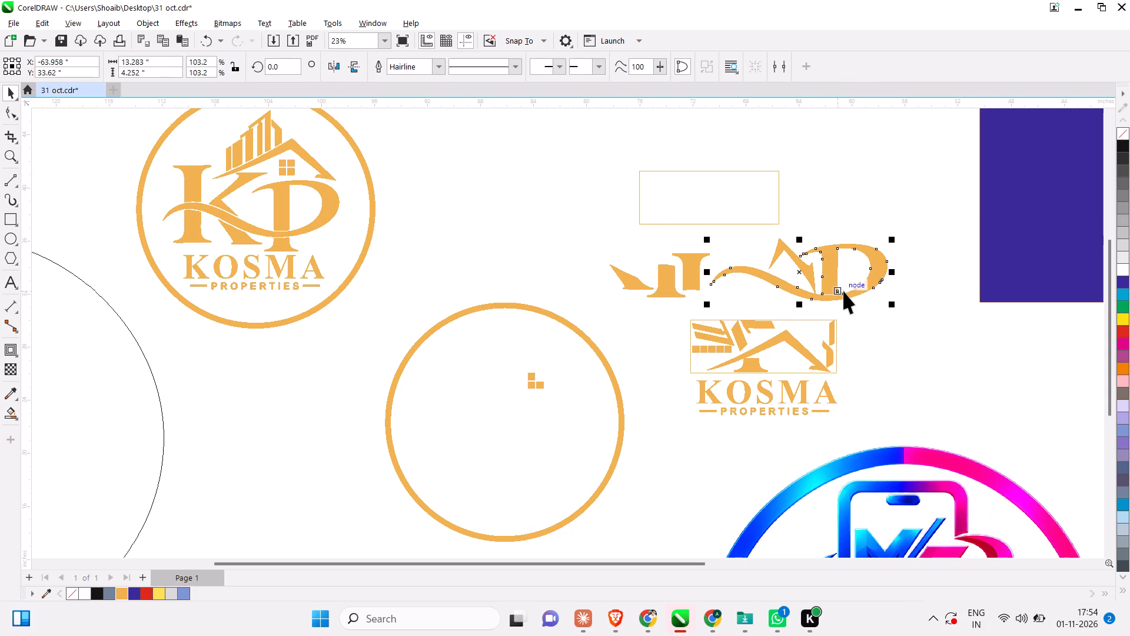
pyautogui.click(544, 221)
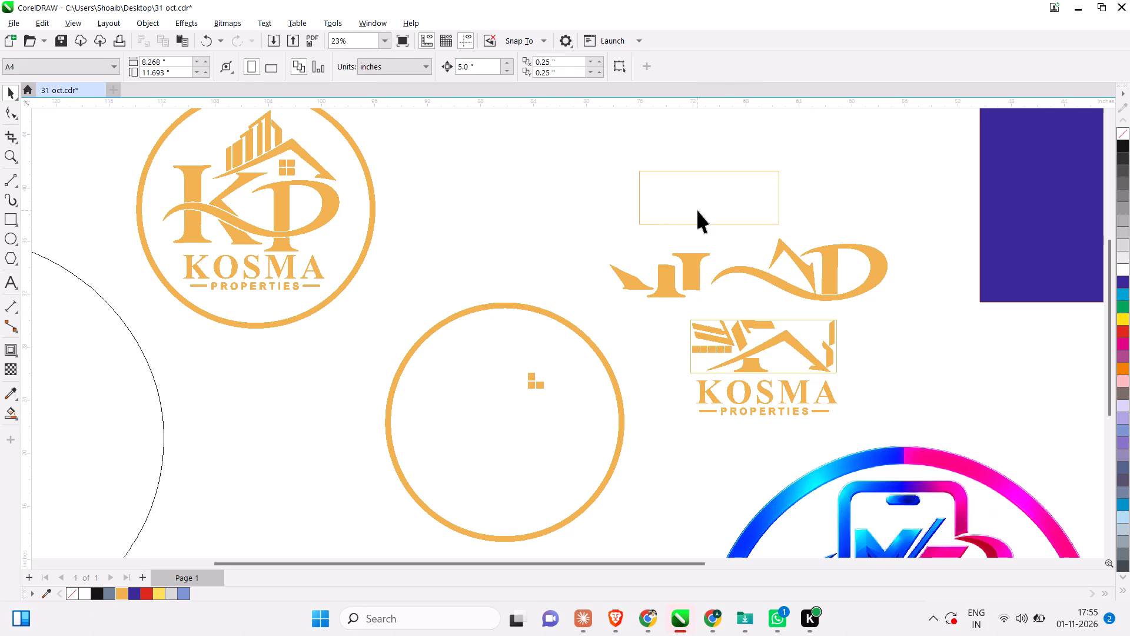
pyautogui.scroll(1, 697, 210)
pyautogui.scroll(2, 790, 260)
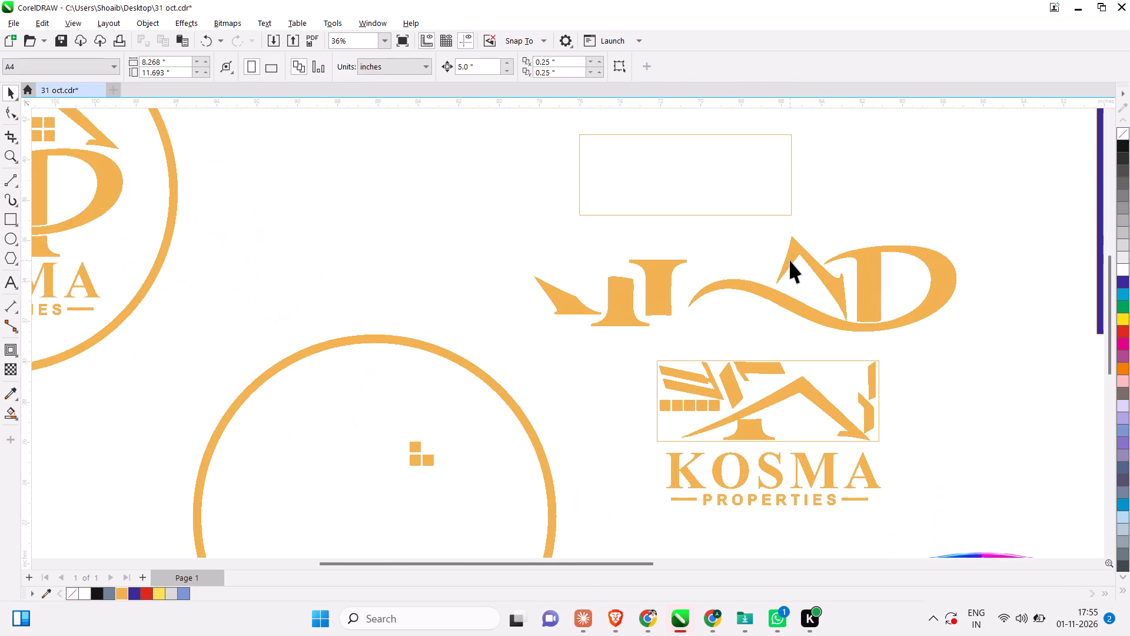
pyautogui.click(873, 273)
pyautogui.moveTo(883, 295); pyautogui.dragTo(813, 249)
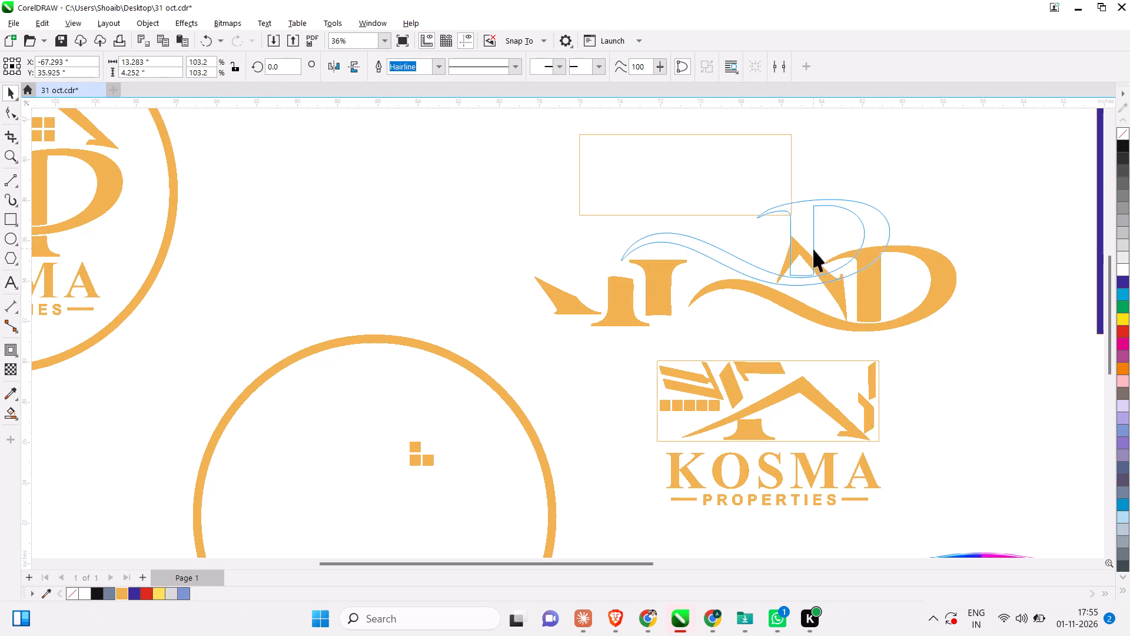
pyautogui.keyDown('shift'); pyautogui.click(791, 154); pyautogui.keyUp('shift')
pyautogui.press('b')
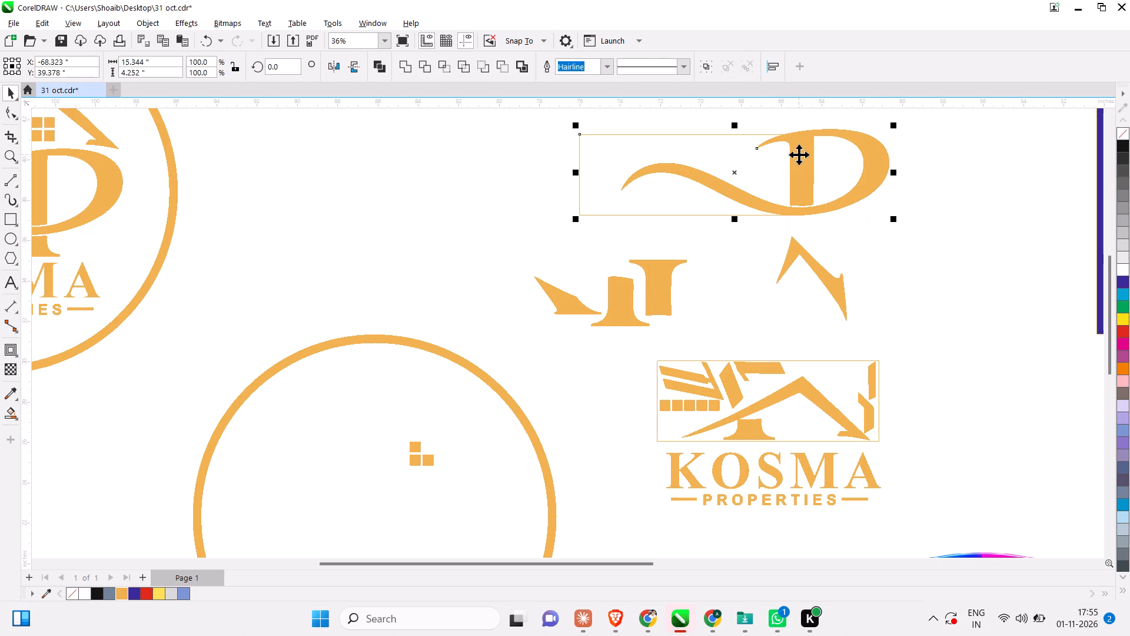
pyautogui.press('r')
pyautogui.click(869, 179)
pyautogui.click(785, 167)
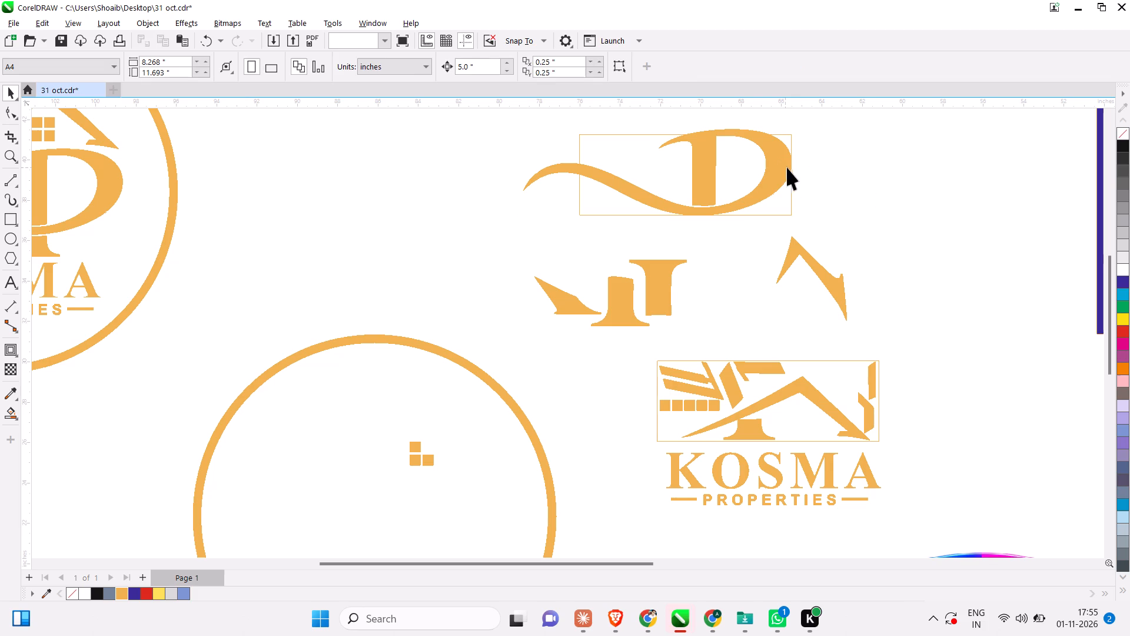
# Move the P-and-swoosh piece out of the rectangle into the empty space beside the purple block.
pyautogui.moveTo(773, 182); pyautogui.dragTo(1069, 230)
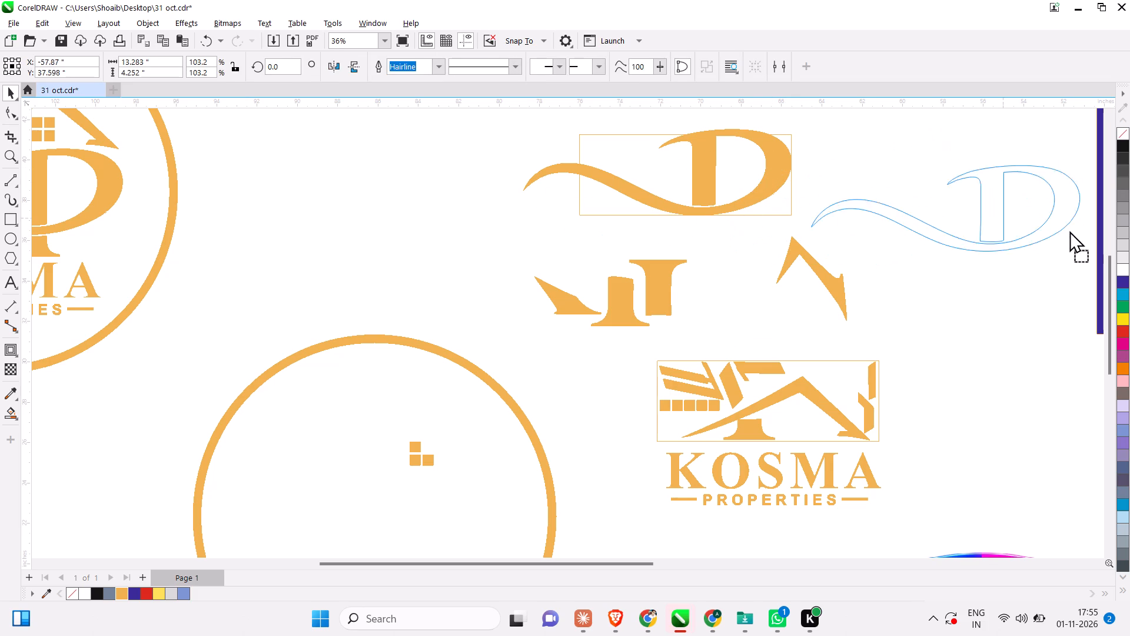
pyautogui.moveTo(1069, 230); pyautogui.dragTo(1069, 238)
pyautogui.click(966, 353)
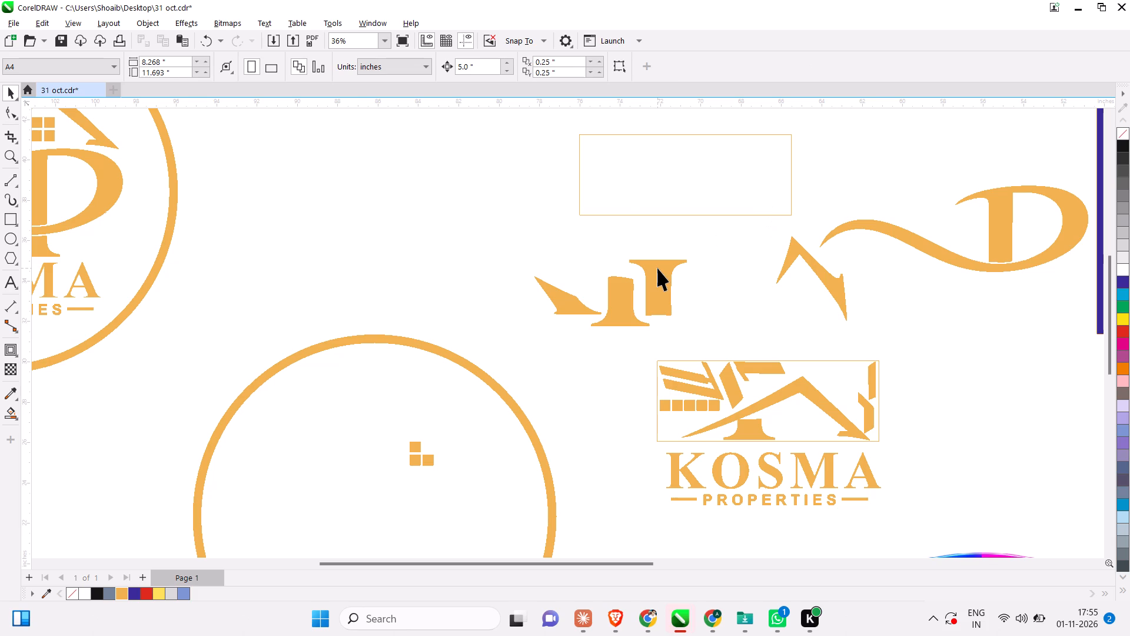
# Duplicate the 10.5 by 4 inch rectangle into the empty space on its left.
pyautogui.click(623, 213)
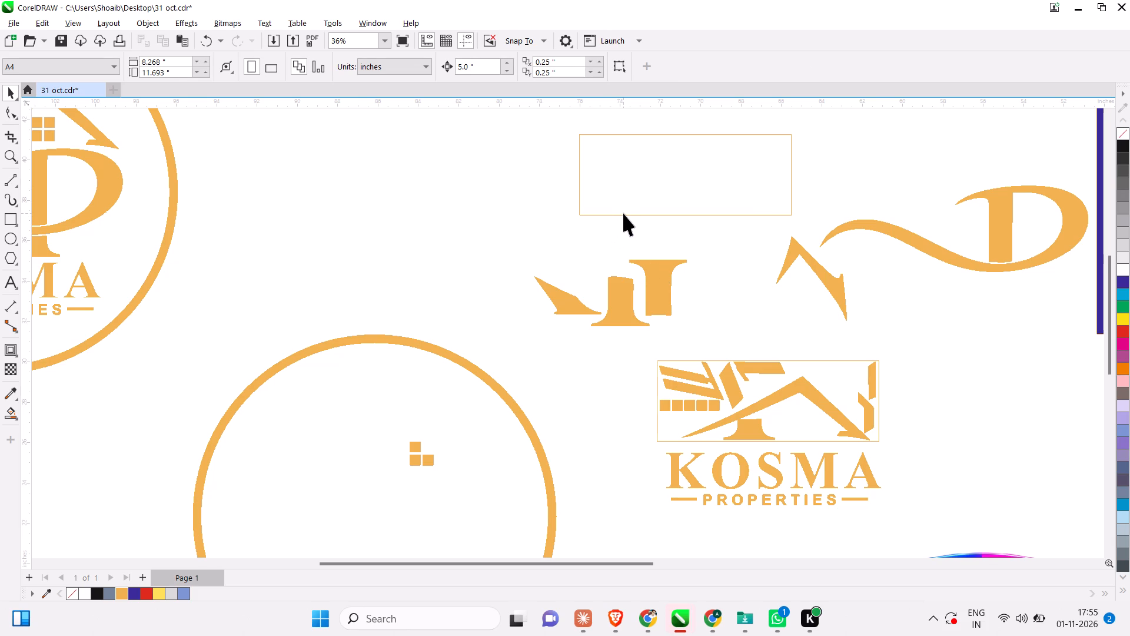
pyautogui.click(627, 217)
pyautogui.click(645, 216)
pyautogui.moveTo(677, 216); pyautogui.dragTo(526, 241)
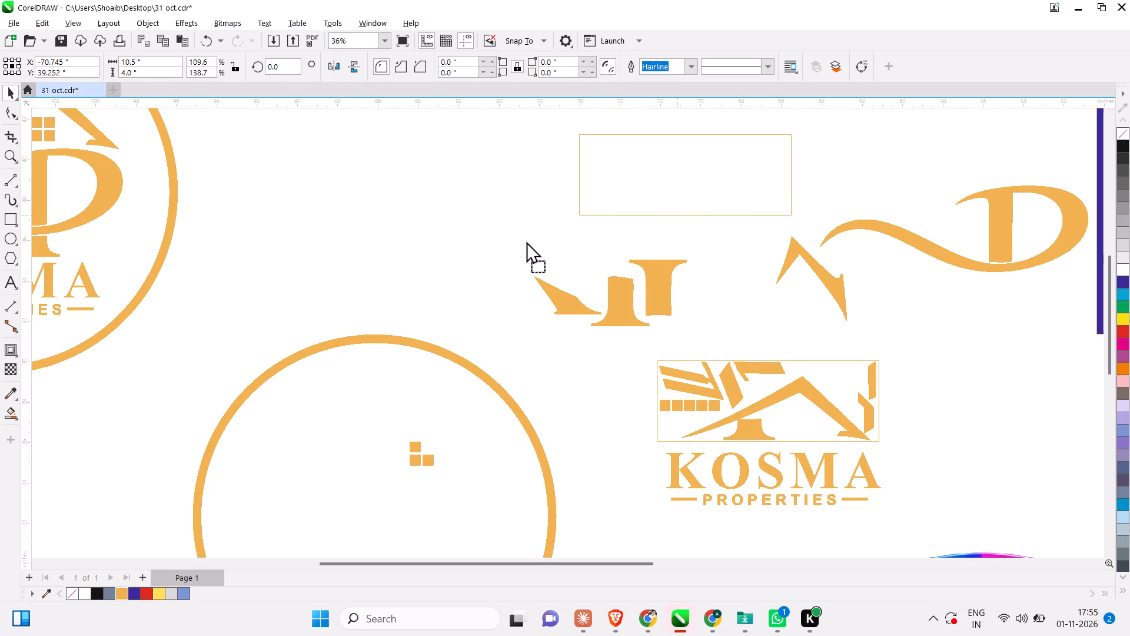
pyautogui.moveTo(526, 241); pyautogui.dragTo(430, 241)
pyautogui.rightClick(430, 241)
# Set the duplicate rectangle to 11 by 5.5 inches and shift it slightly down and to the left.
pyautogui.moveTo(167, 55); pyautogui.dragTo(104, 57)
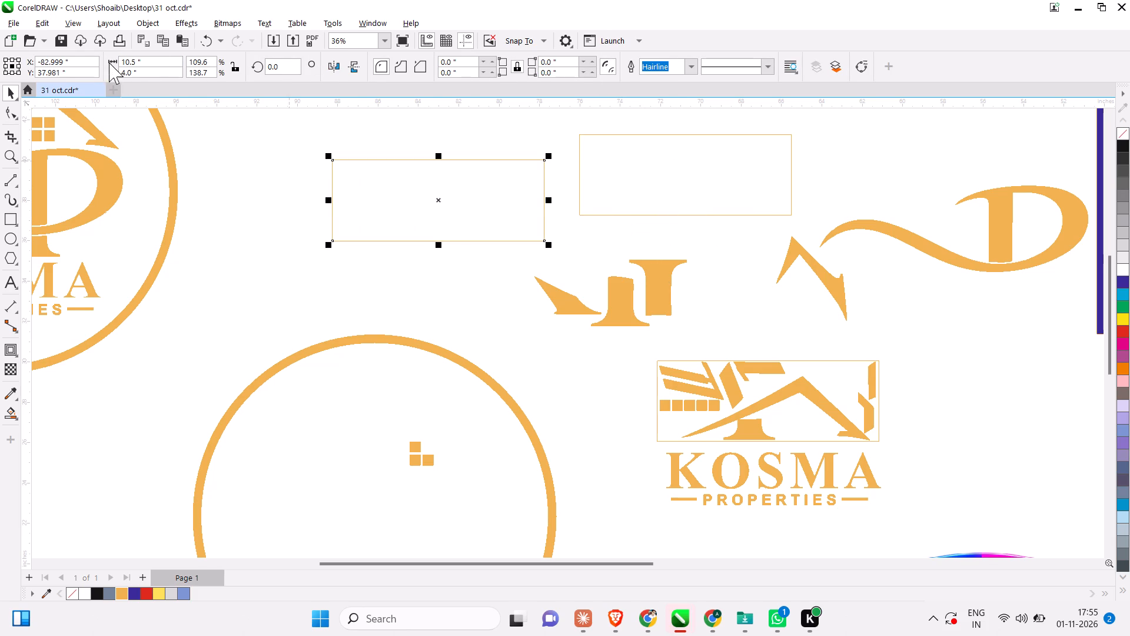
pyautogui.moveTo(150, 72); pyautogui.dragTo(66, 72)
pyautogui.moveTo(151, 61); pyautogui.dragTo(71, 64)
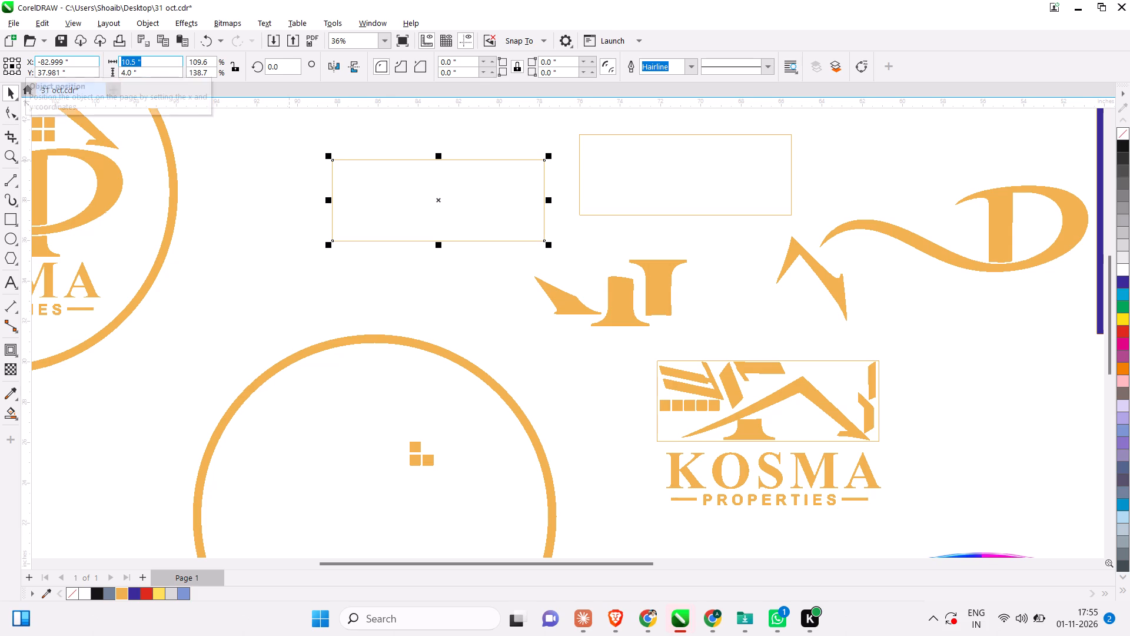
pyautogui.write('11')
pyautogui.press('Tab')
pyautogui.write('5.5')
pyautogui.press('Return')
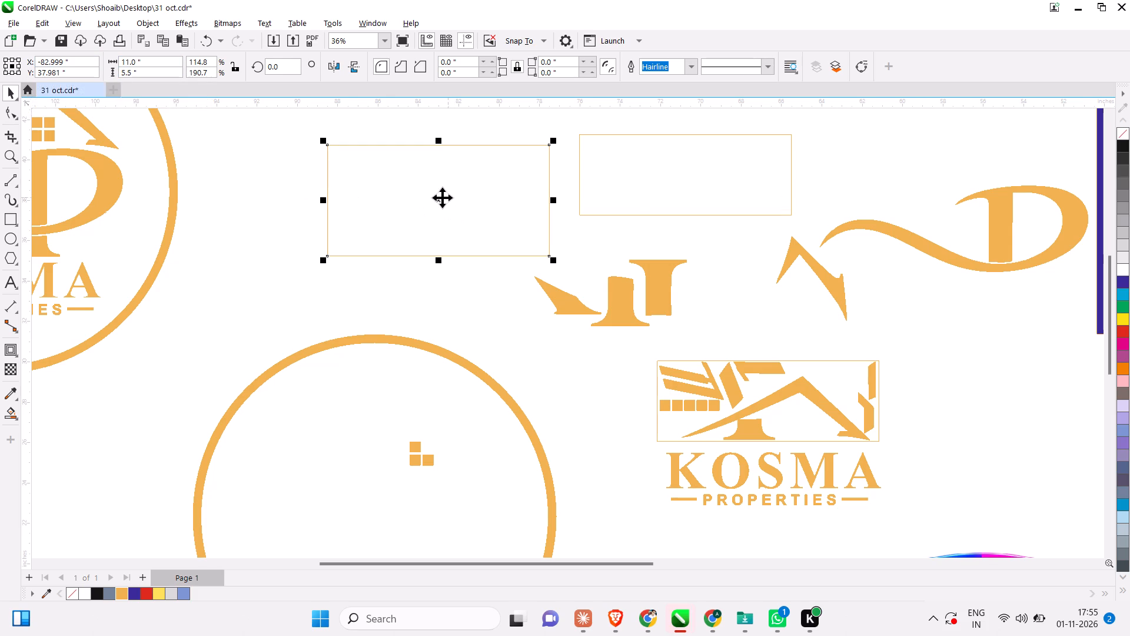
pyautogui.moveTo(439, 197); pyautogui.dragTo(387, 224)
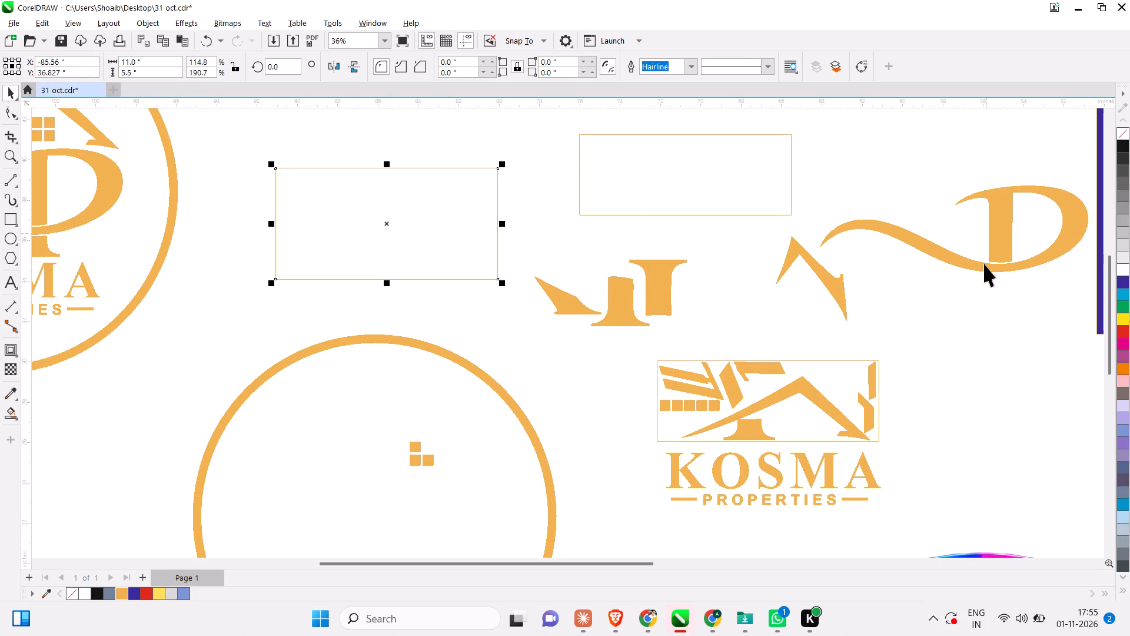
# Move the P-and-swoosh piece onto the 11 by 5.5 inch rectangle, aligned to its bottom and right edges.
pyautogui.moveTo(988, 264); pyautogui.dragTo(414, 247)
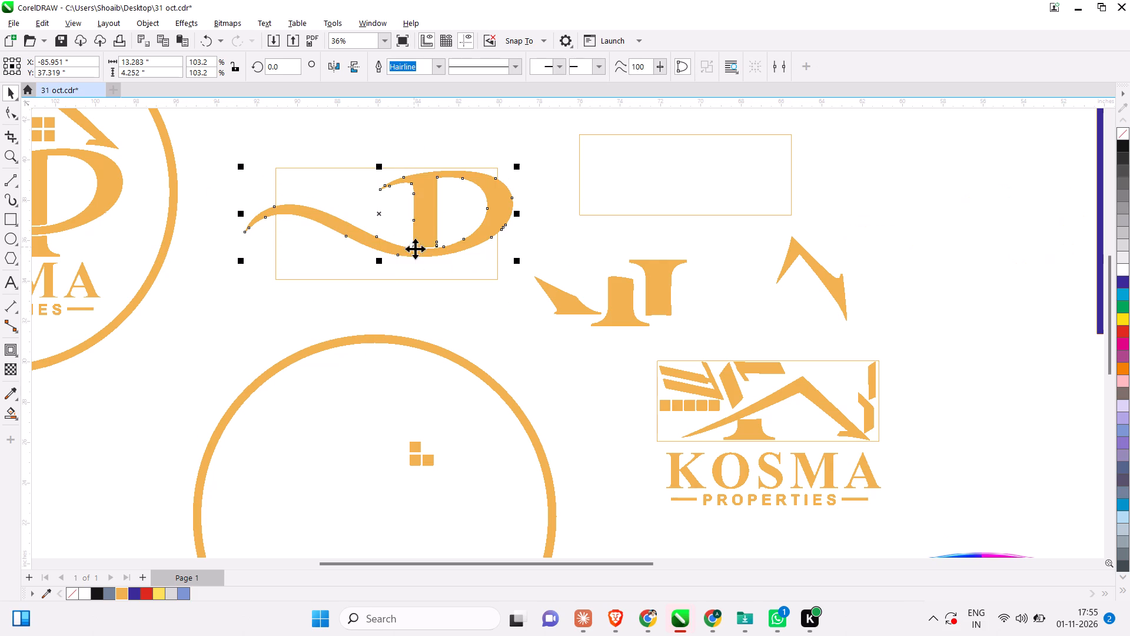
pyautogui.keyDown('shift'); pyautogui.click(311, 168); pyautogui.keyUp('shift')
pyautogui.press('b')
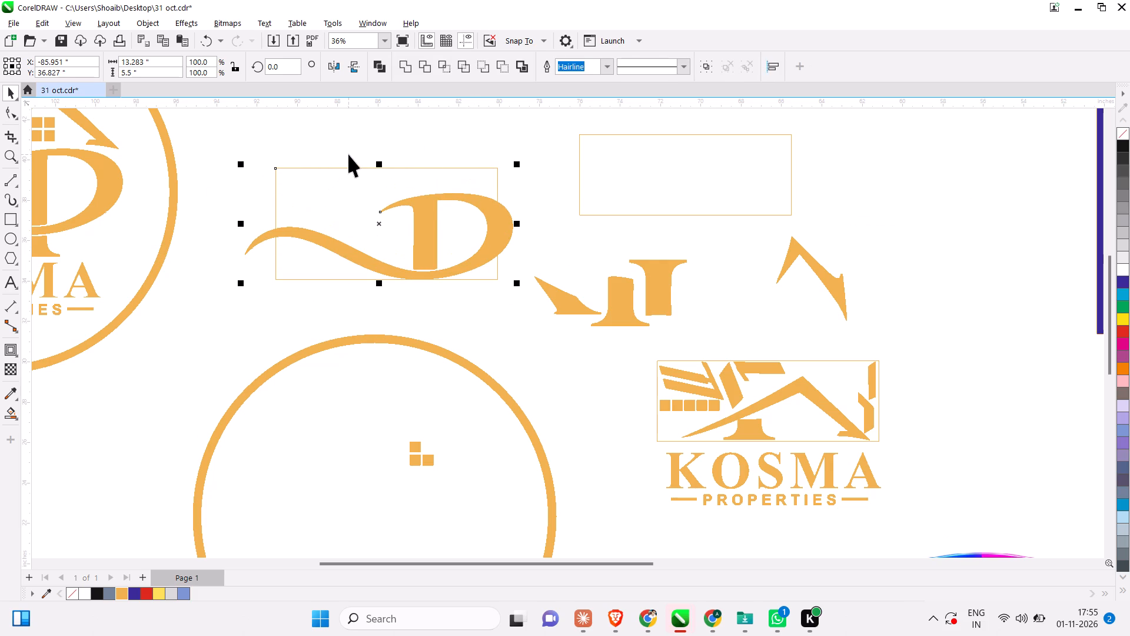
pyautogui.press('r')
pyautogui.click(546, 206)
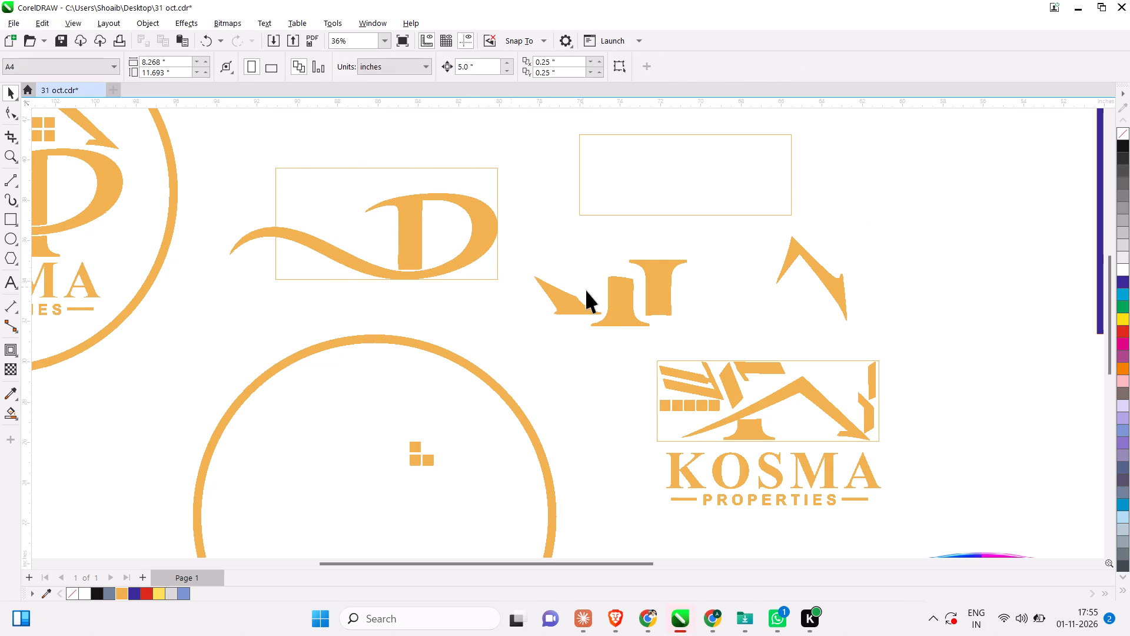
# Move the lower half of the K's stem into the 11 by 5.5 inch rectangle, above the swoosh and left of the P.
pyautogui.moveTo(620, 310); pyautogui.dragTo(421, 206)
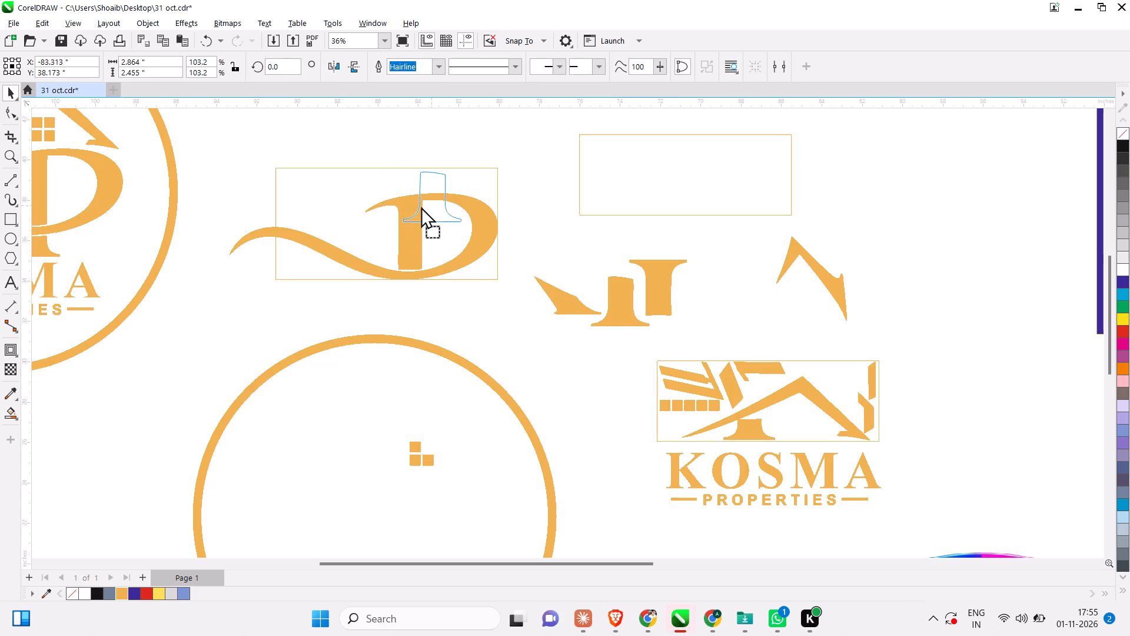
pyautogui.moveTo(421, 206); pyautogui.dragTo(348, 217)
pyautogui.click(559, 268)
# Move the upper half of the K's stem into the 10.5 by 4 inch rectangle, aligned to its bottom and left edges.
pyautogui.moveTo(668, 286); pyautogui.dragTo(649, 265)
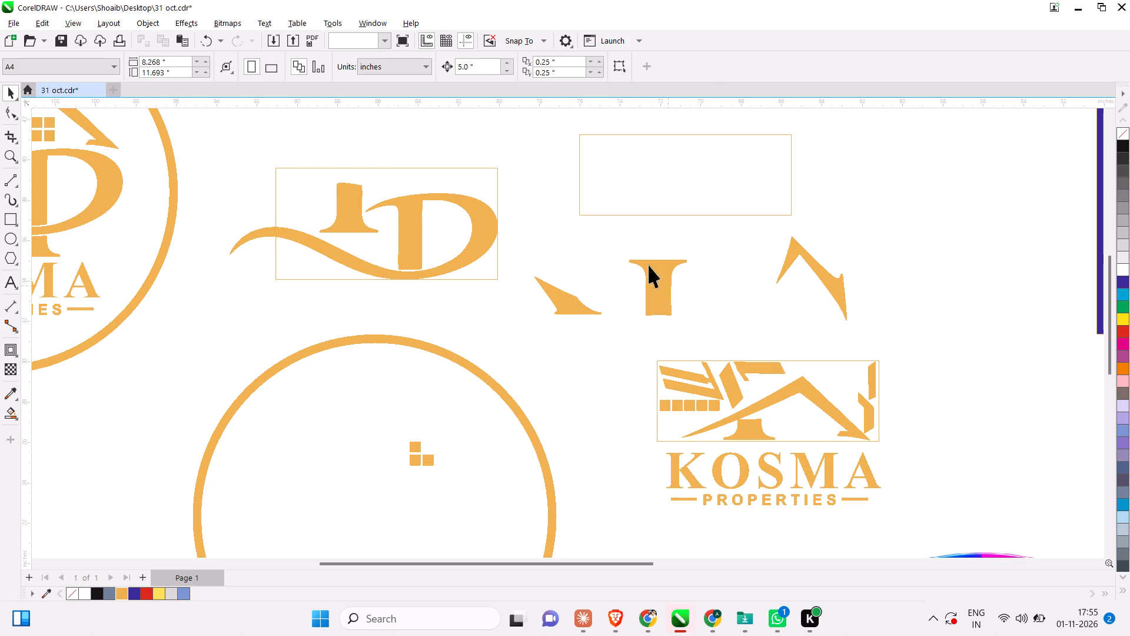
pyautogui.moveTo(649, 265); pyautogui.dragTo(633, 177)
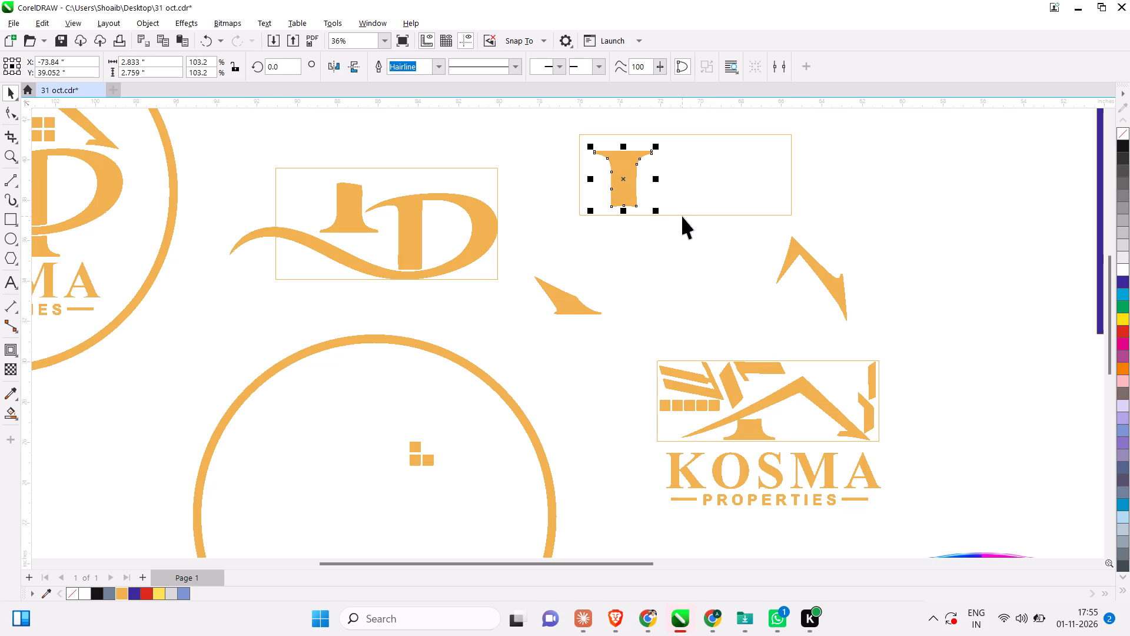
pyautogui.keyDown('shift'); pyautogui.click(682, 216); pyautogui.keyUp('shift')
pyautogui.press('b')
pyautogui.press('l')
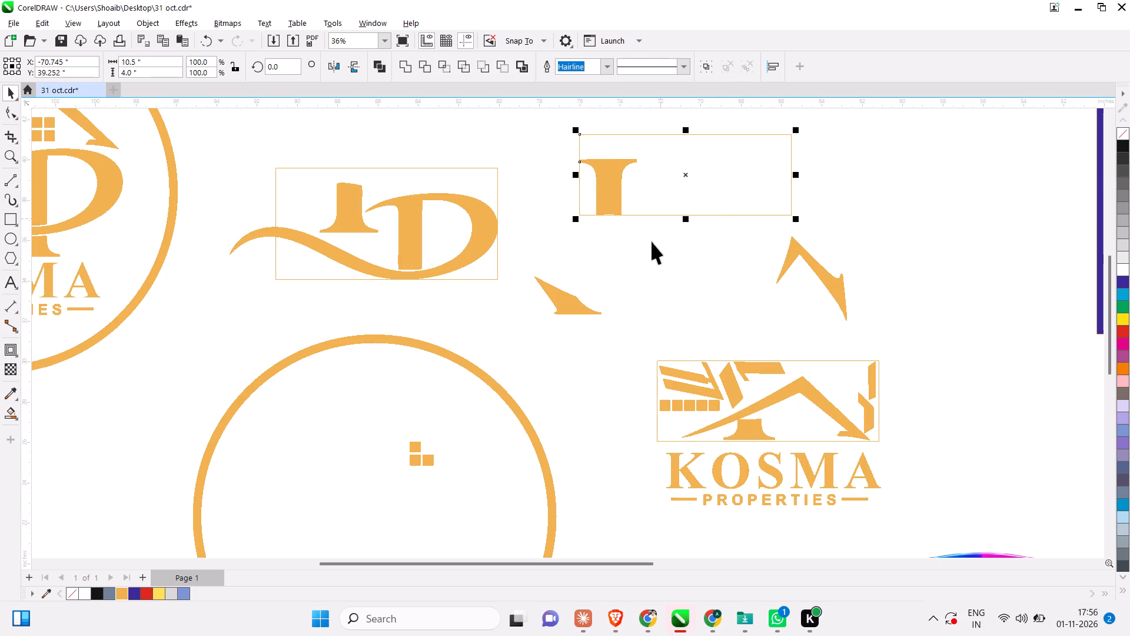
pyautogui.click(634, 275)
# Place the K's lower leg right of the upper stem half in the 10.5 by 4 inch rectangle, aligning their bottoms.
pyautogui.moveTo(573, 296); pyautogui.dragTo(668, 173)
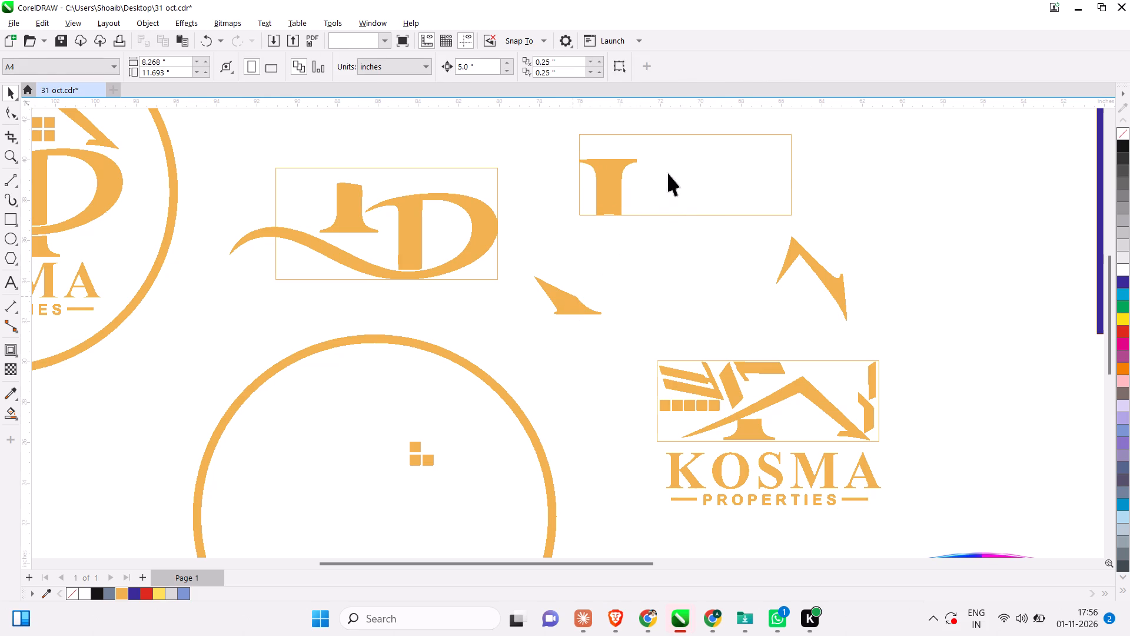
pyautogui.moveTo(668, 173); pyautogui.dragTo(671, 174)
pyautogui.moveTo(671, 175); pyautogui.dragTo(667, 188)
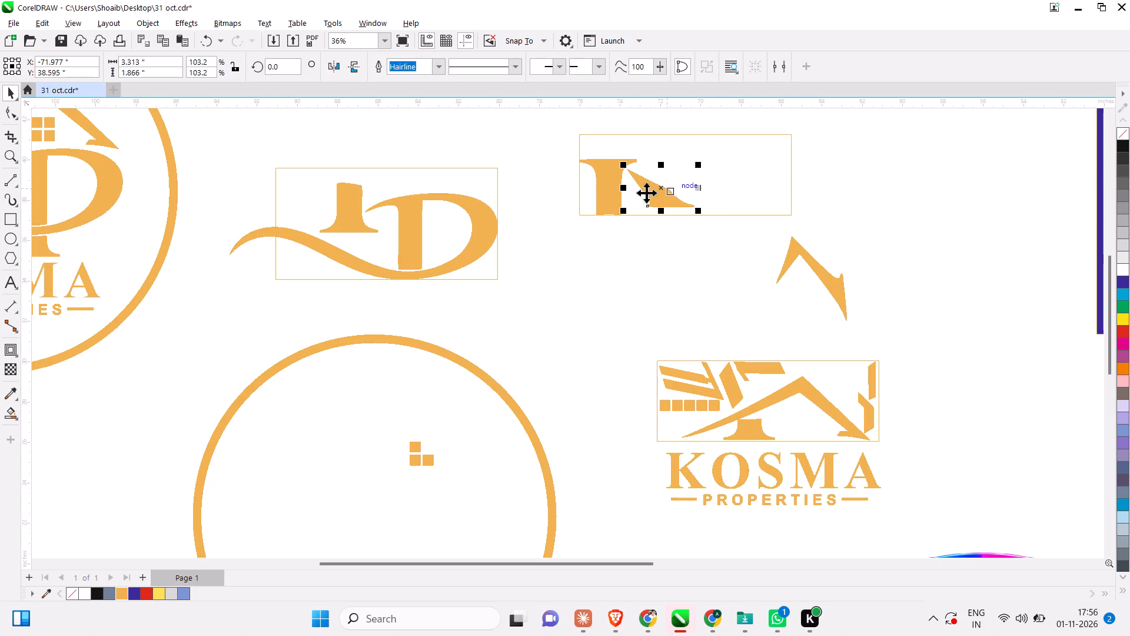
pyautogui.scroll(1, 602, 176)
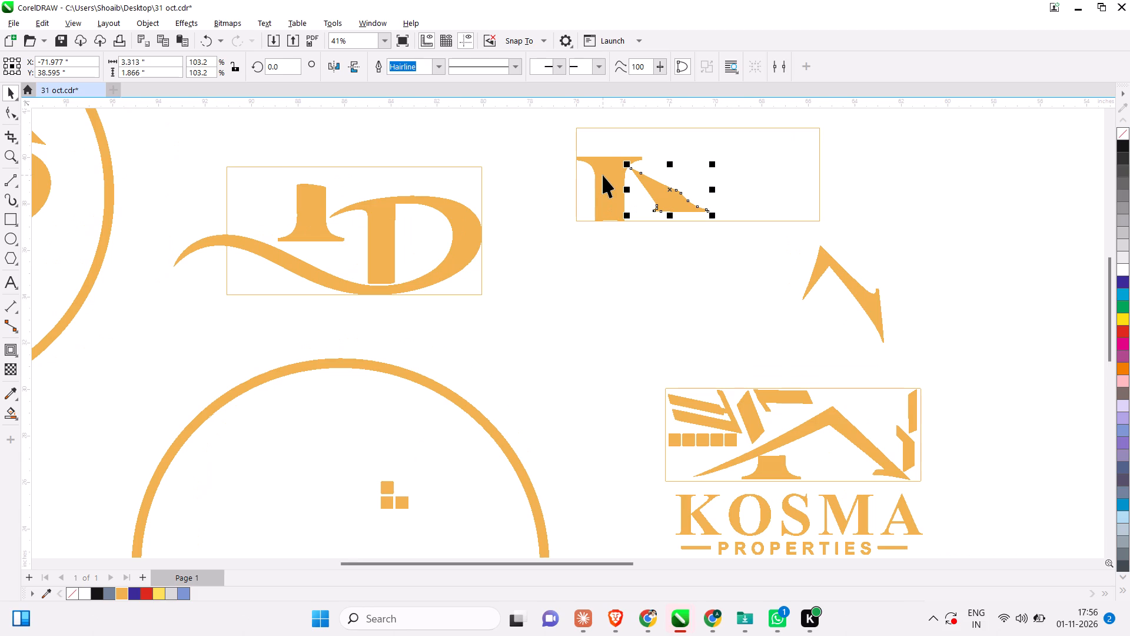
pyautogui.scroll(1, 603, 175)
pyautogui.keyDown('shift'); pyautogui.click(588, 198); pyautogui.keyUp('shift')
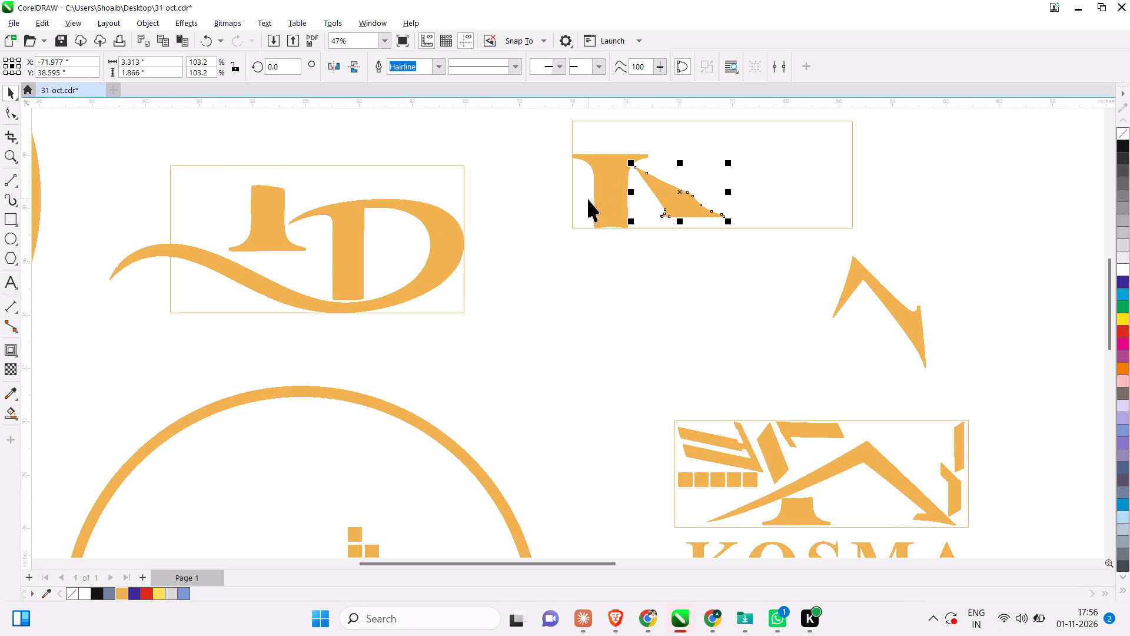
pyautogui.keyDown('shift'); pyautogui.click(601, 205); pyautogui.keyUp('shift')
pyautogui.press('b')
pyautogui.click(687, 299)
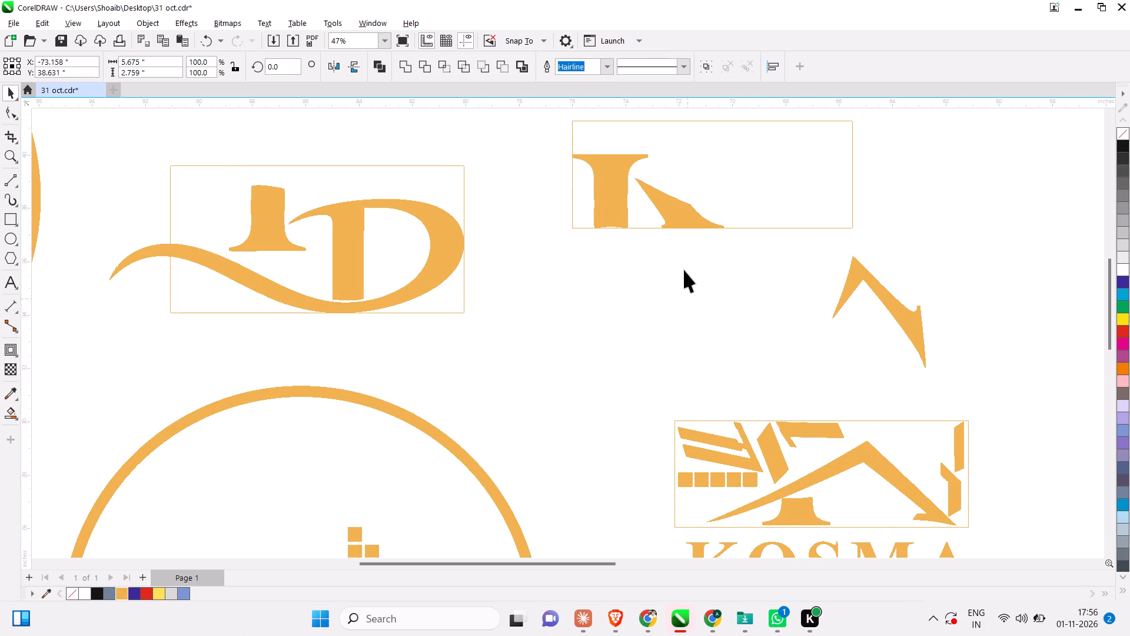
# Move the K's angular upper arm piece into the 10.5 by 4 inch rectangle, rotating it to about 318.3° right of the lower leg.
pyautogui.moveTo(855, 307); pyautogui.dragTo(849, 305)
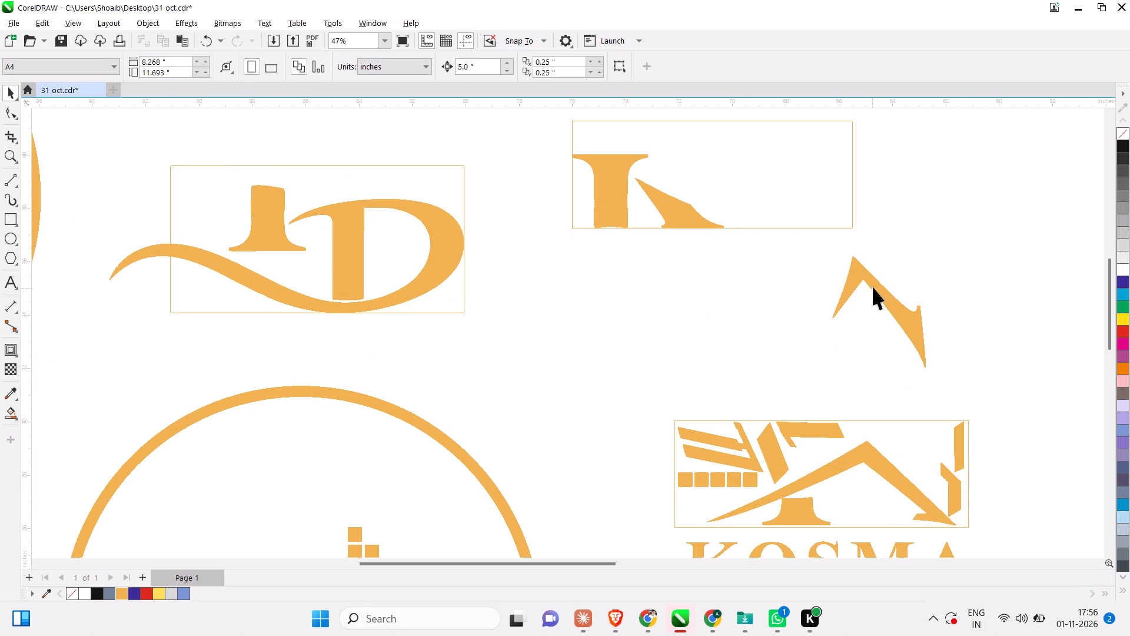
pyautogui.moveTo(873, 287); pyautogui.dragTo(723, 150)
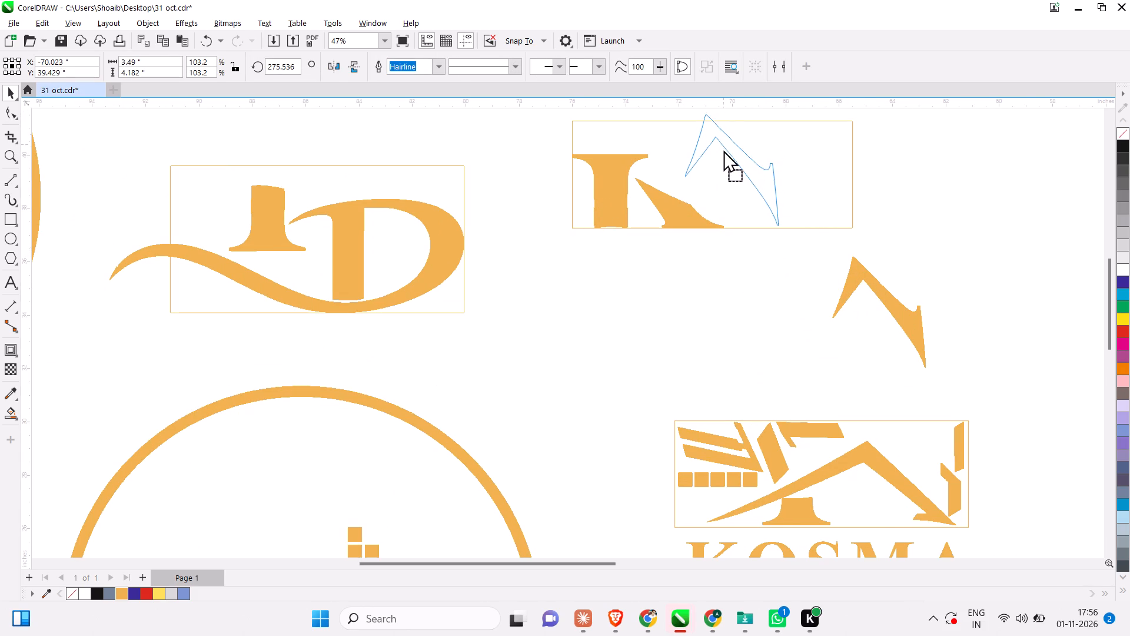
pyautogui.moveTo(723, 150); pyautogui.dragTo(680, 151)
pyautogui.click(680, 151)
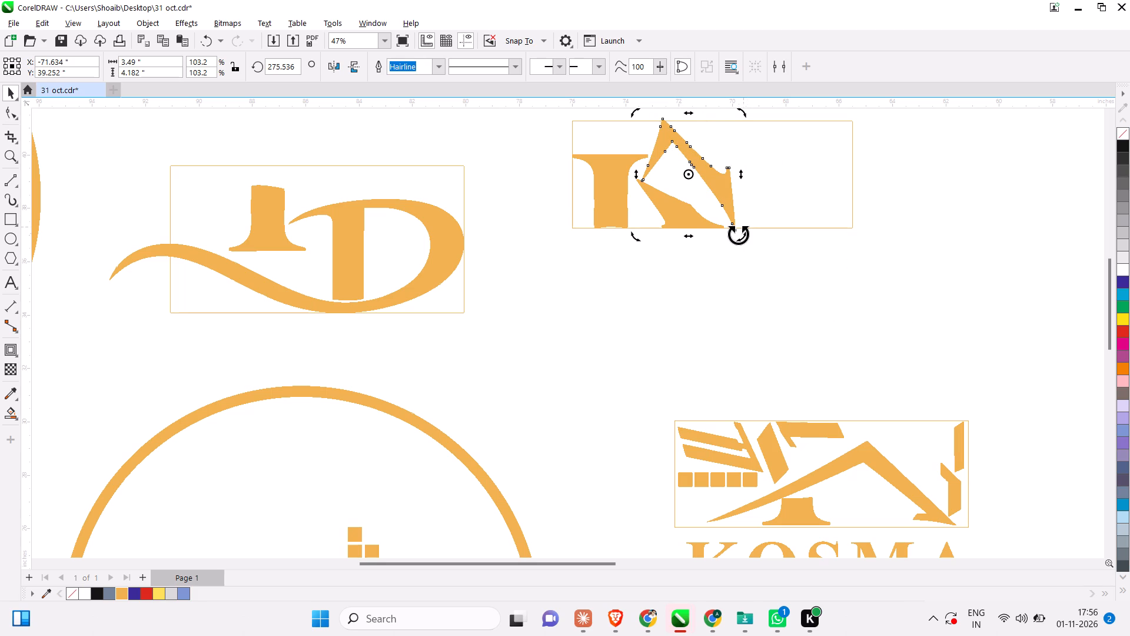
pyautogui.moveTo(738, 234); pyautogui.dragTo(759, 160)
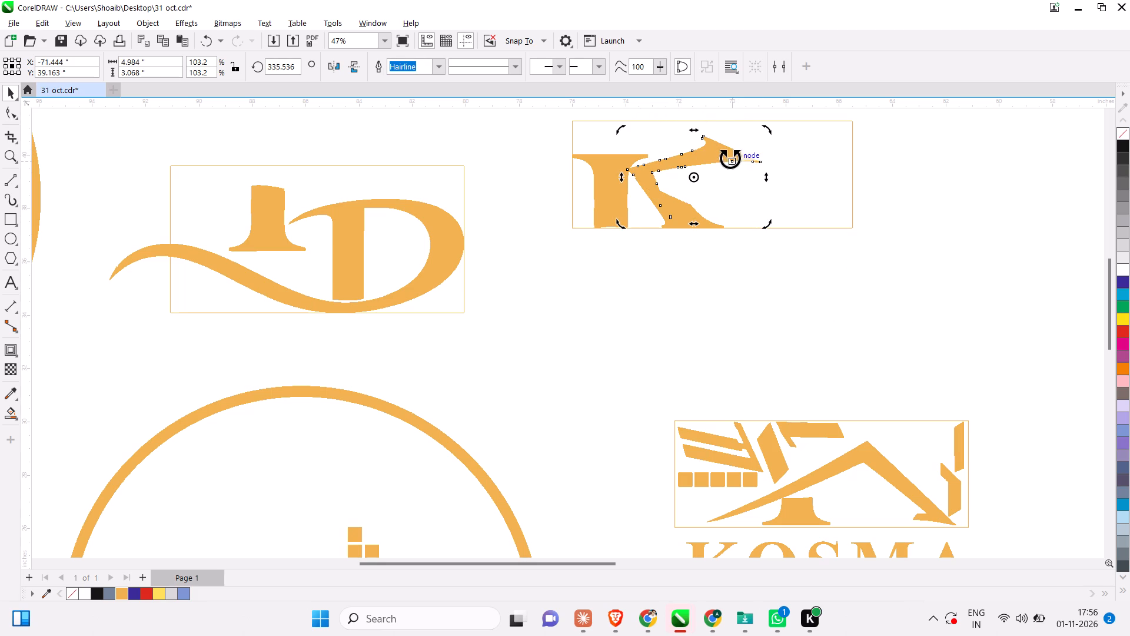
pyautogui.click(730, 158)
pyautogui.moveTo(718, 157); pyautogui.dragTo(798, 170)
pyautogui.click(795, 167)
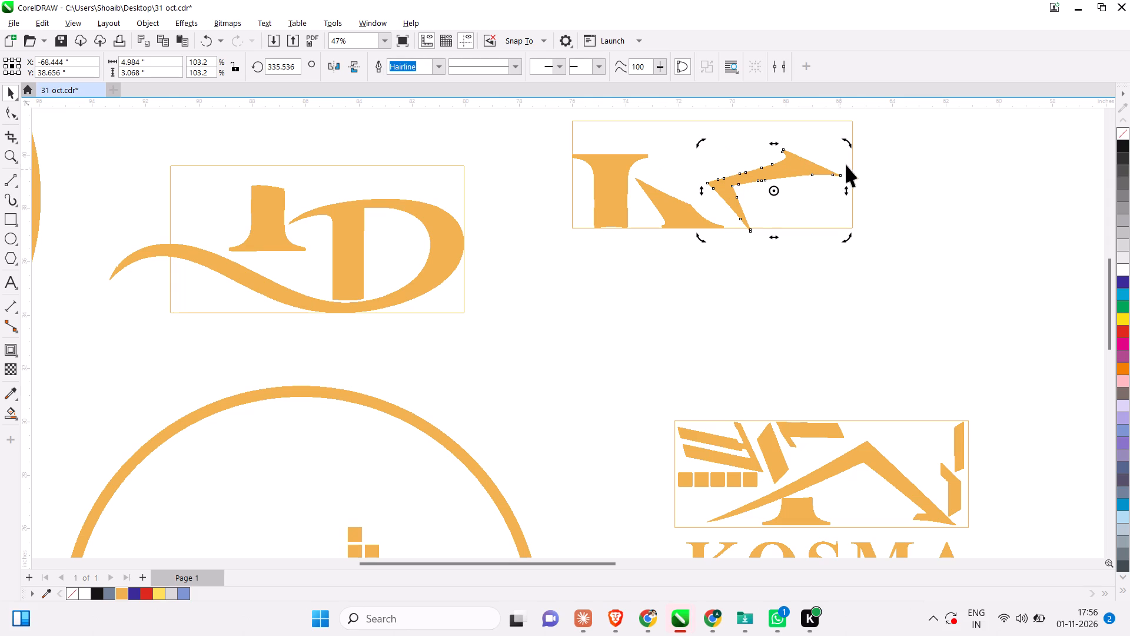
pyautogui.moveTo(847, 140); pyautogui.dragTo(844, 169)
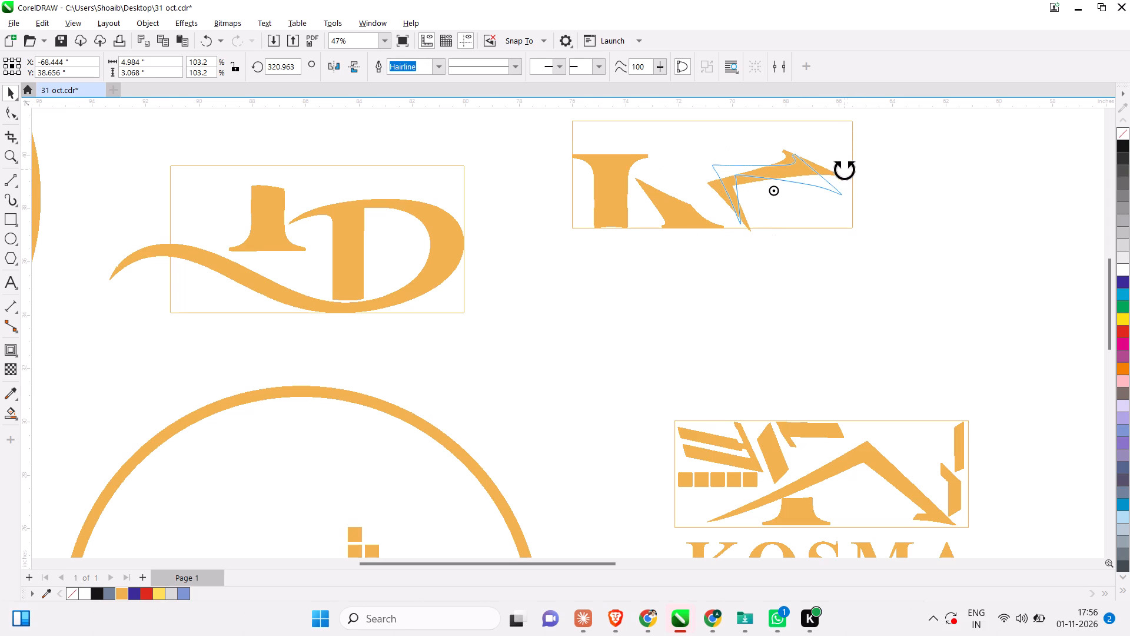
pyautogui.moveTo(844, 169); pyautogui.dragTo(844, 171)
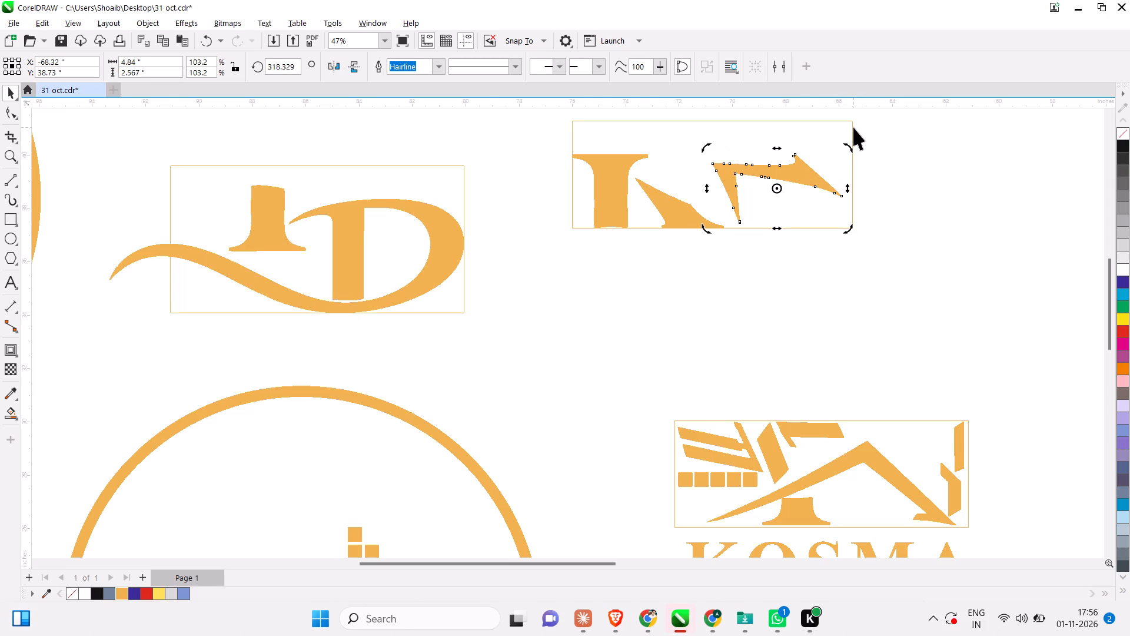
# Align the K's upper arm piece to the top and right edges of the 10.5 by 4 inch rectangle.
pyautogui.keyDown('shift'); pyautogui.click(853, 127); pyautogui.keyUp('shift')
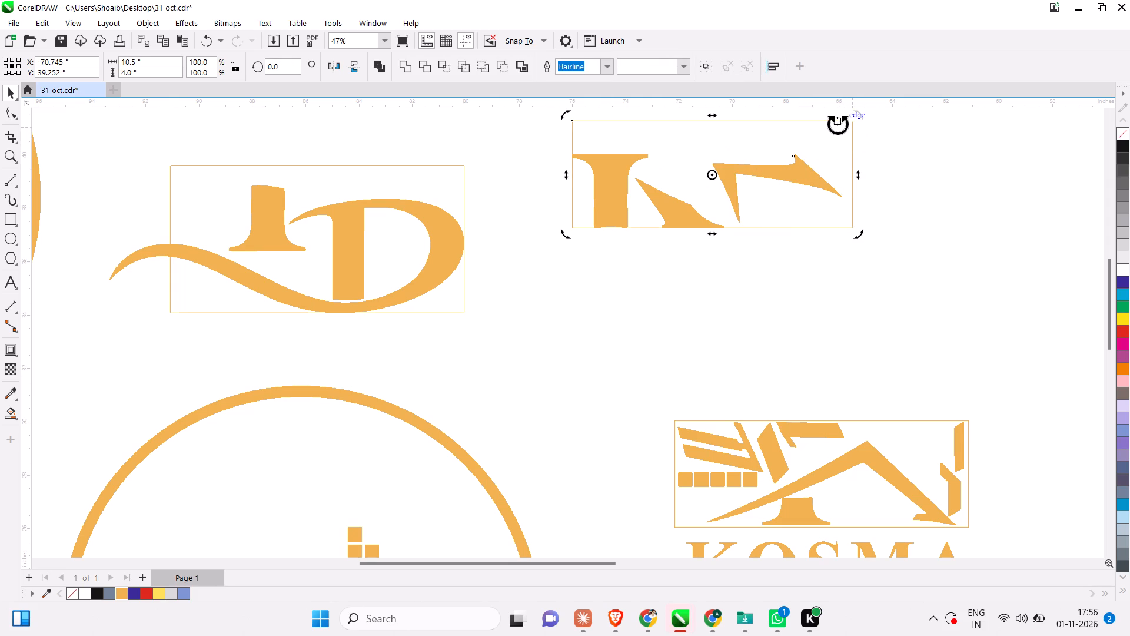
pyautogui.write('tr')
pyautogui.click(905, 180)
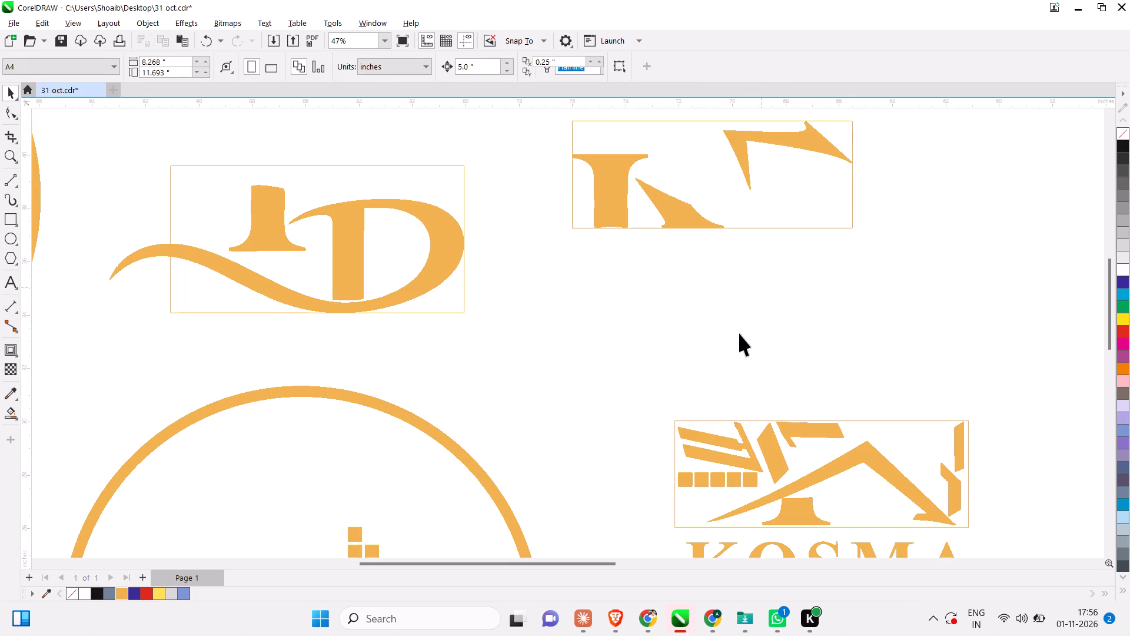
# Move the KOSMA PROPERTIES lettering with its two dashes up to just below the 10.5 by 4 inch rectangle's lower right corner.
pyautogui.moveTo(879, 430); pyautogui.dragTo(849, 367, button='middle')
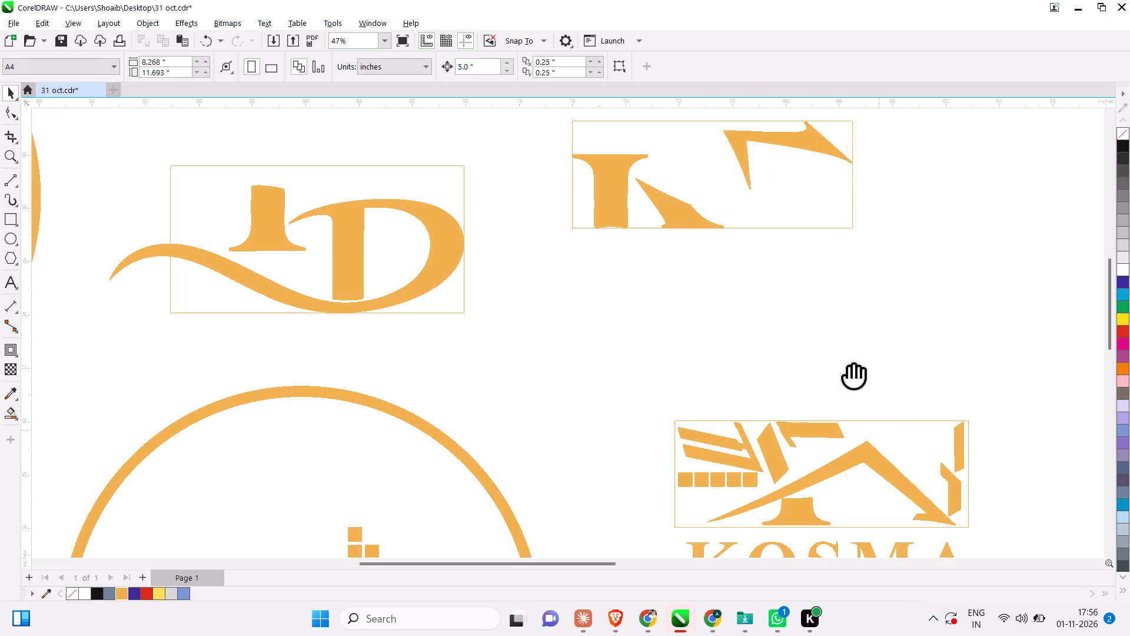
pyautogui.moveTo(849, 367); pyautogui.dragTo(838, 353, button='middle')
pyautogui.moveTo(954, 448); pyautogui.dragTo(613, 504)
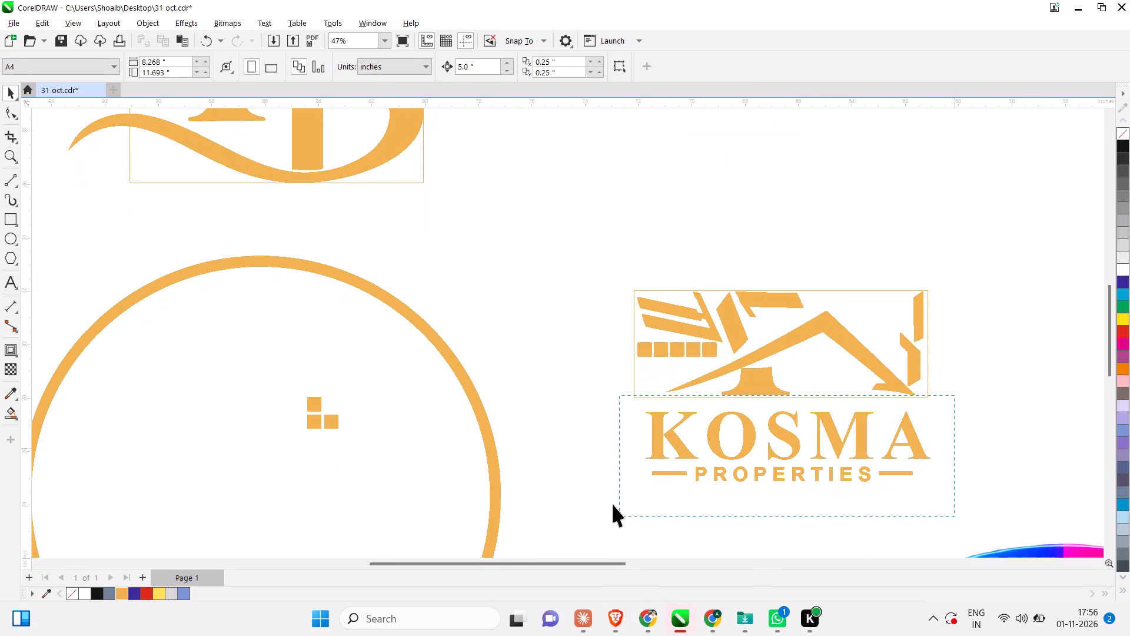
pyautogui.moveTo(613, 504); pyautogui.dragTo(596, 494)
pyautogui.moveTo(802, 454); pyautogui.dragTo(796, 515, button='middle')
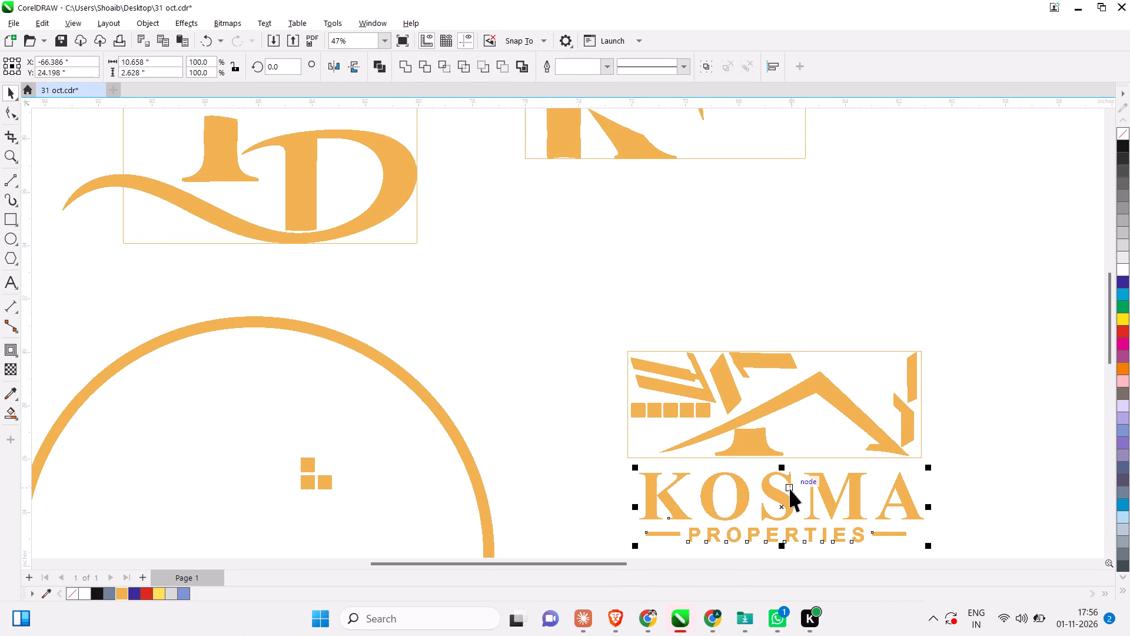
pyautogui.moveTo(781, 497); pyautogui.dragTo(825, 234)
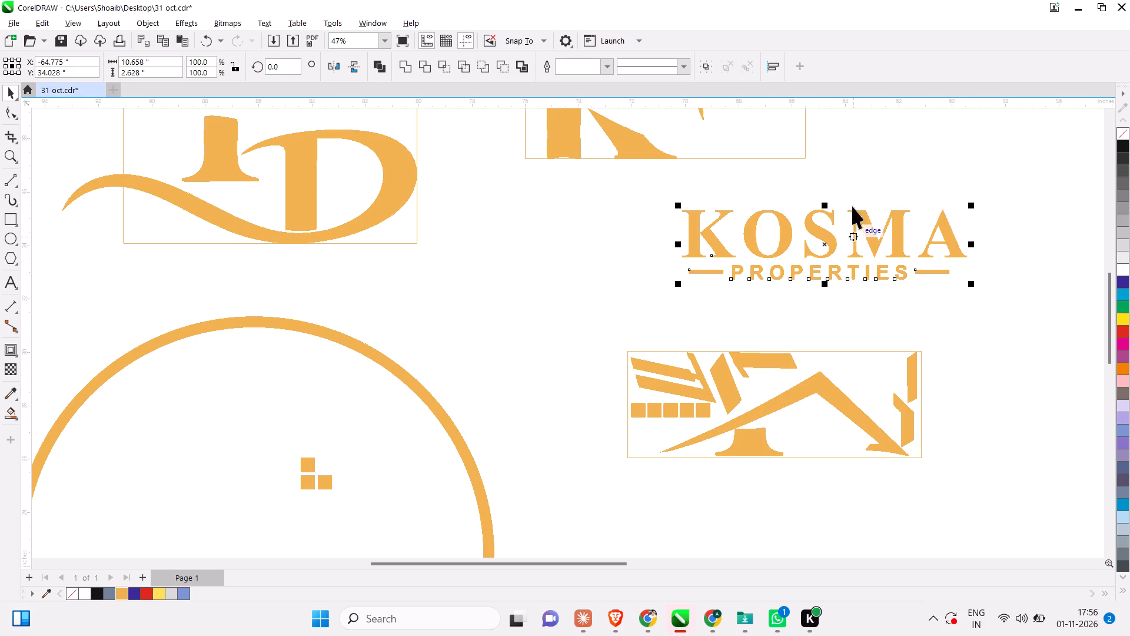
pyautogui.moveTo(853, 170); pyautogui.dragTo(859, 380, button='middle')
pyautogui.moveTo(859, 435); pyautogui.dragTo(875, 380)
pyautogui.click(600, 204)
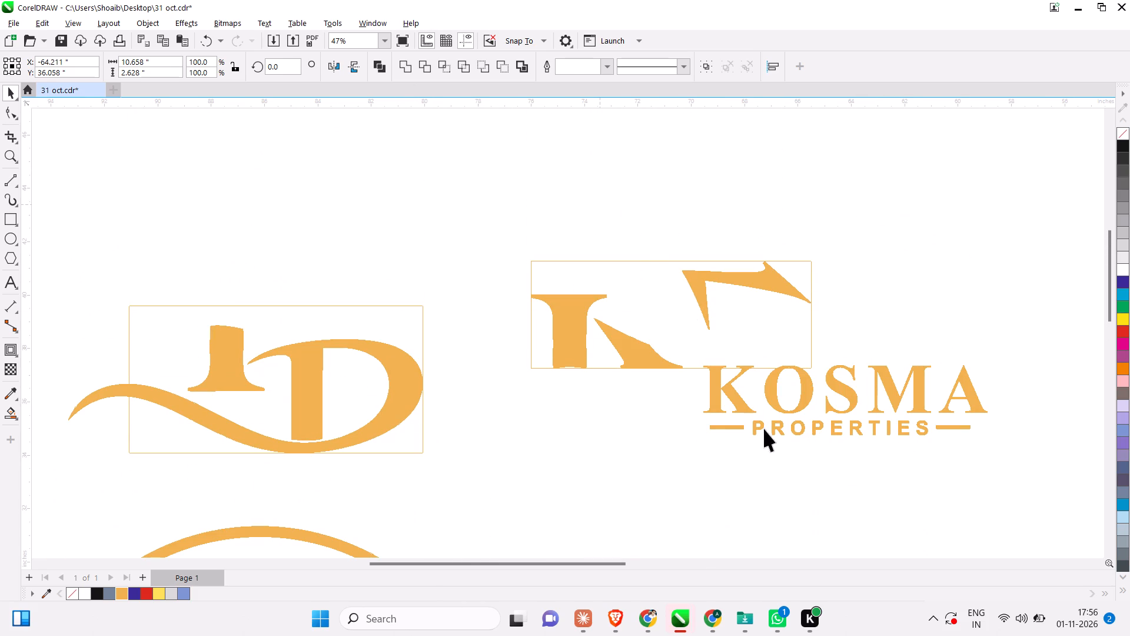
# Break the KOSMA lettering apart into separate curves.
pyautogui.click(740, 401)
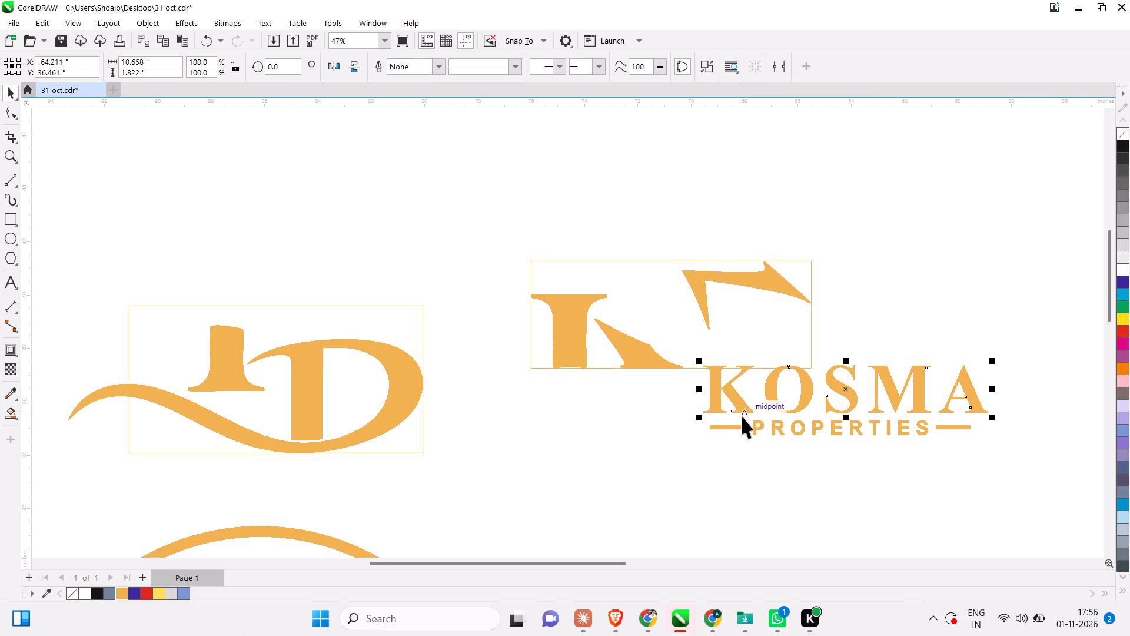
pyautogui.hotkey('ctrl', 'q')
pyautogui.hotkey('ctrl', 'q')
pyautogui.hotkey('ctrl', 'k')
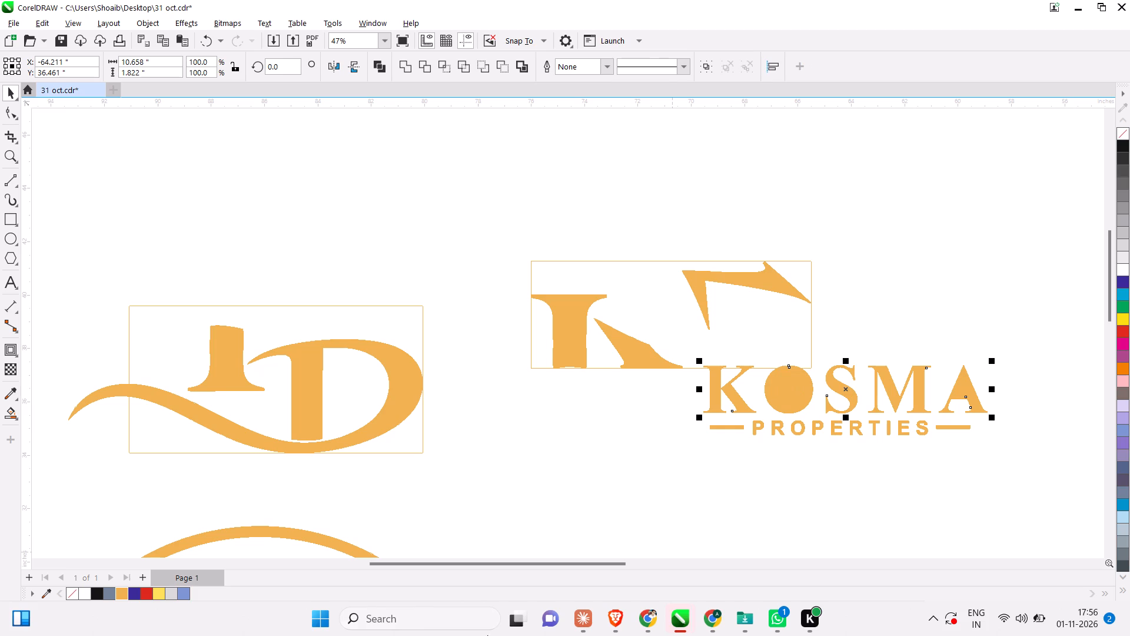
pyautogui.click(895, 305)
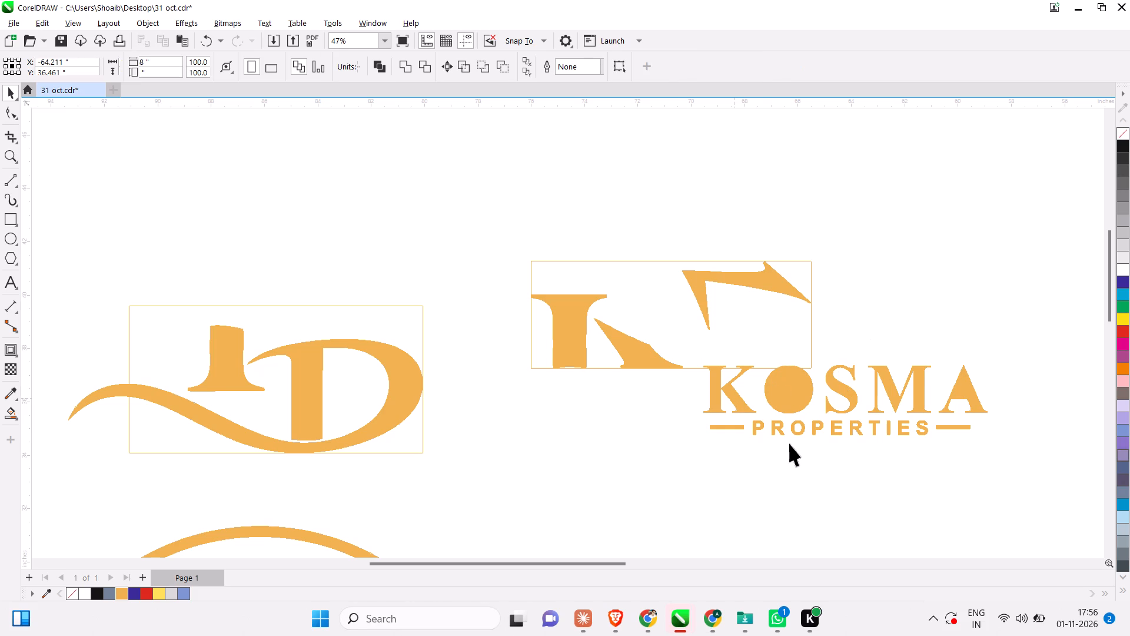
# Move the word PROPERTIES straight down, clear of KOSMA and the two dashes.
pyautogui.moveTo(778, 429); pyautogui.dragTo(781, 482)
# Combine the O's outer and inner curves, and likewise the A's, to cut out the letters' counters.
pyautogui.moveTo(756, 419); pyautogui.dragTo(829, 340)
pyautogui.click(382, 56)
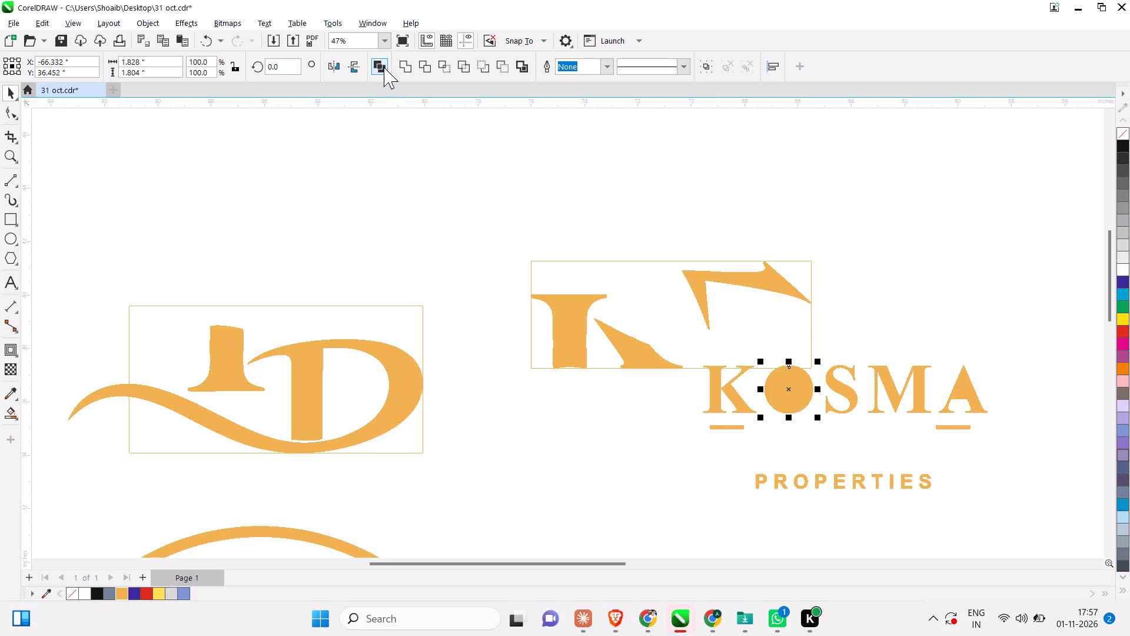
pyautogui.click(384, 67)
pyautogui.click(919, 312)
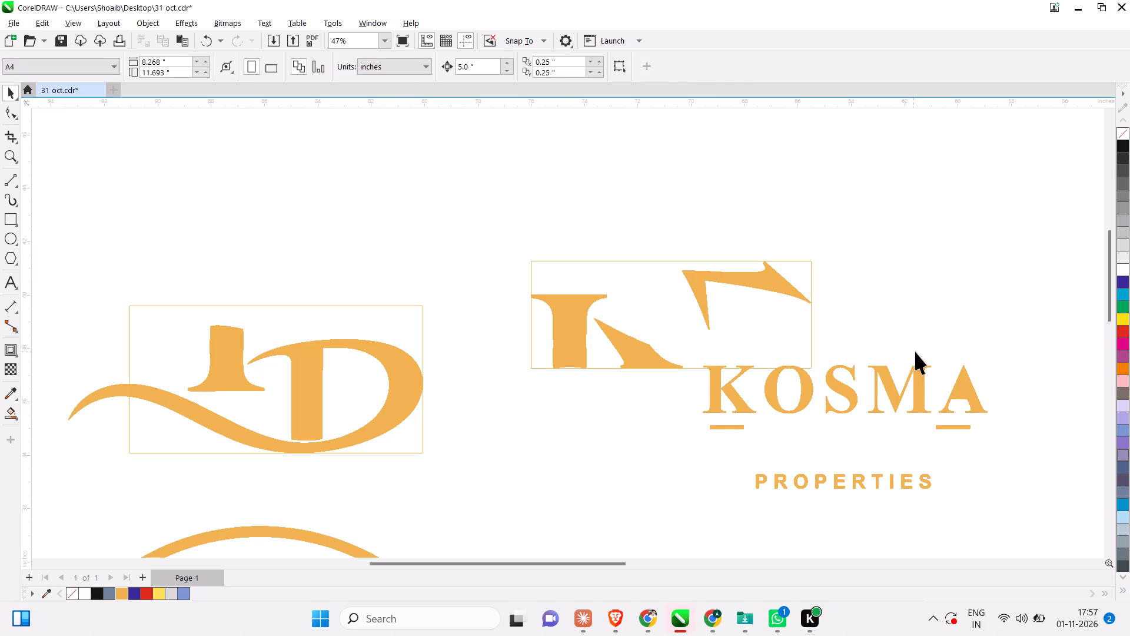
pyautogui.moveTo(915, 352); pyautogui.dragTo(1035, 415)
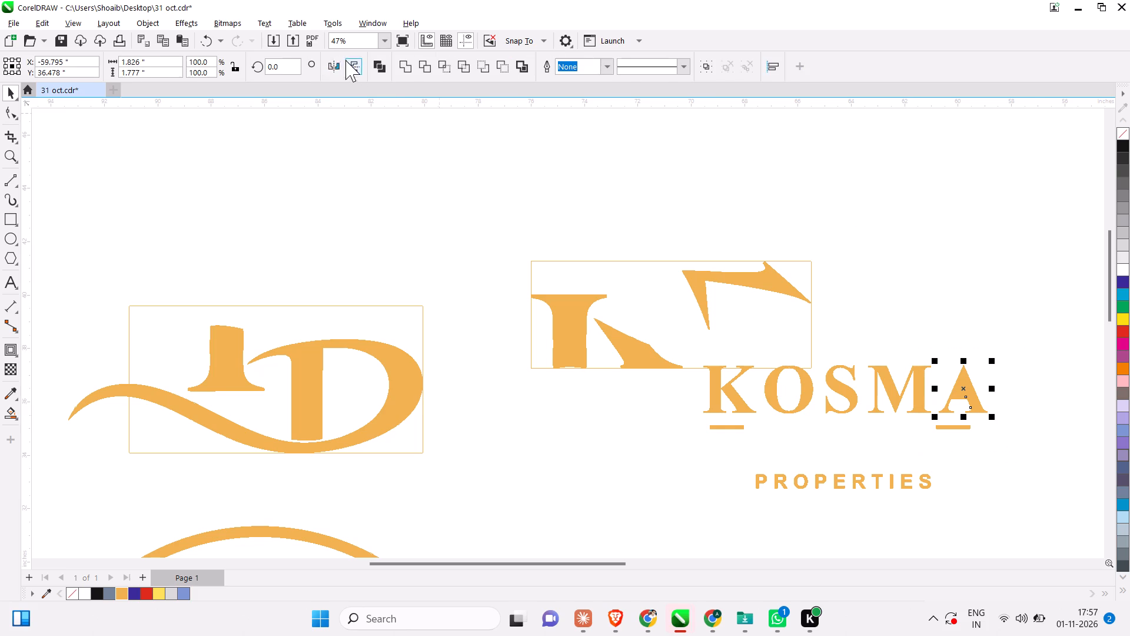
pyautogui.click(386, 65)
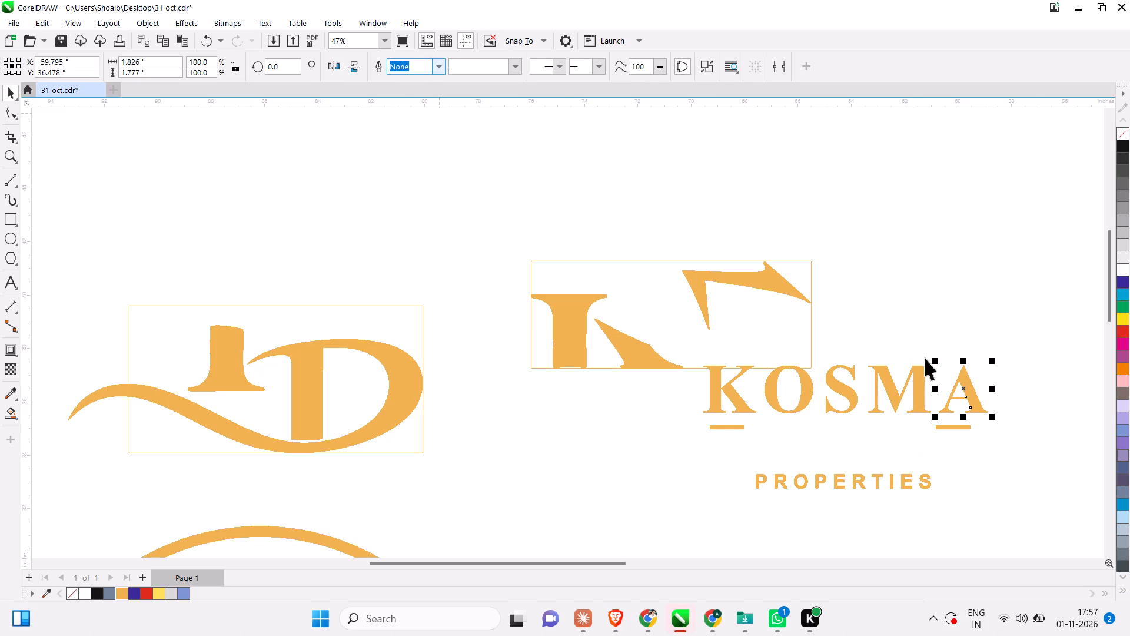
pyautogui.click(911, 334)
# Move KOSMA's letter K into the 10.5 by 4 inch rectangle, above the large K's lower leg and beside the stem half.
pyautogui.moveTo(742, 403); pyautogui.dragTo(742, 409)
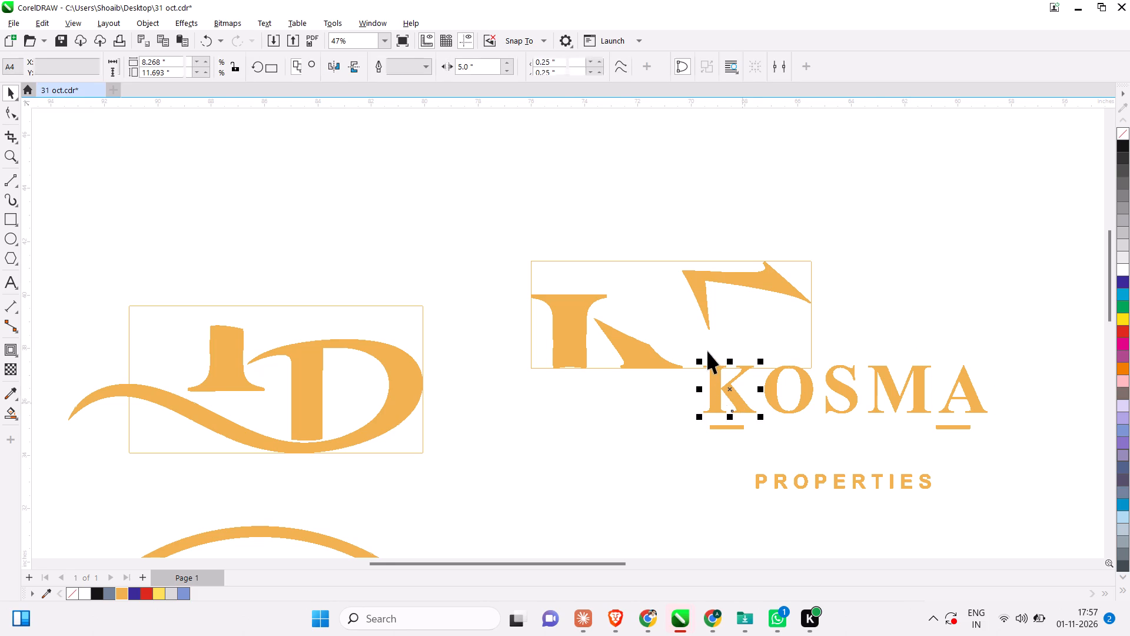
pyautogui.scroll(1, 707, 351)
pyautogui.moveTo(720, 408); pyautogui.dragTo(694, 365)
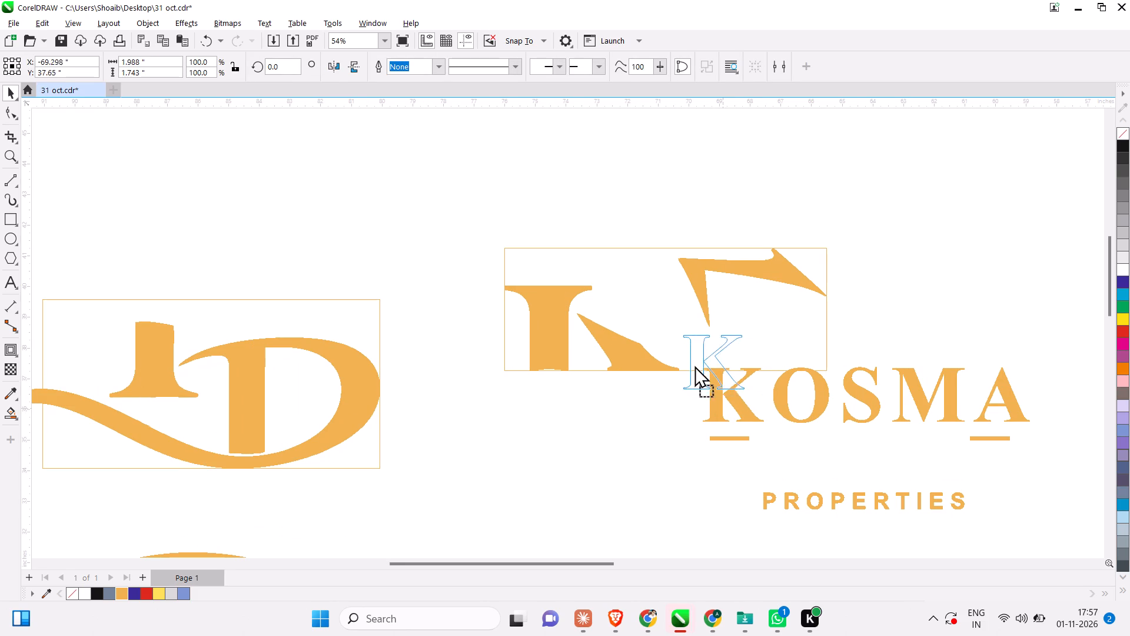
pyautogui.moveTo(694, 365); pyautogui.dragTo(607, 299)
pyautogui.click(756, 379)
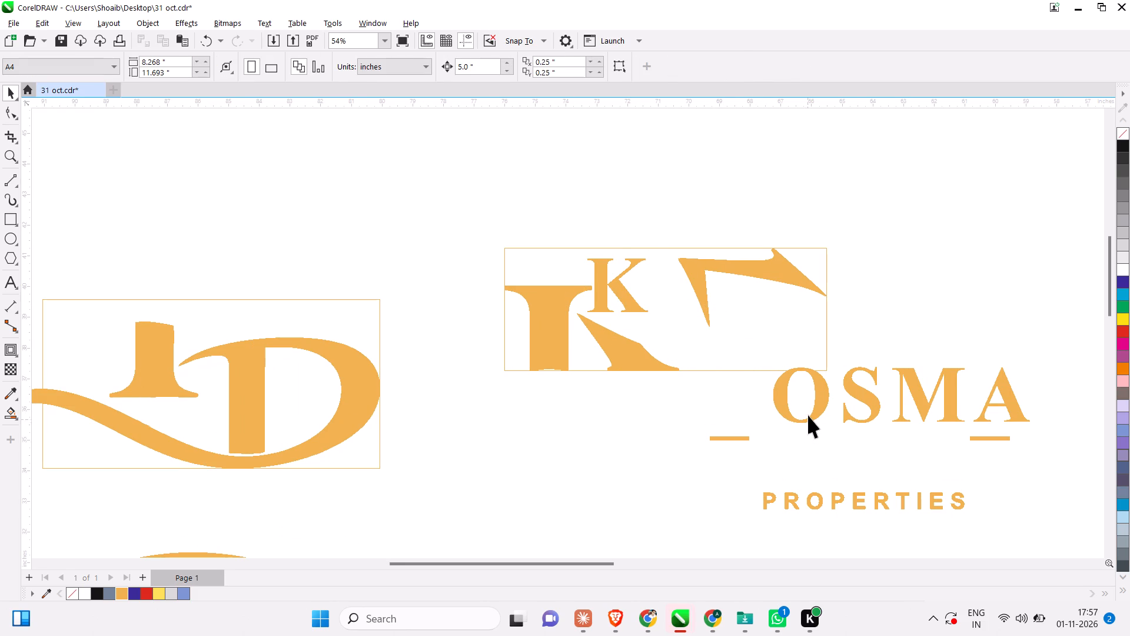
# Place the letter O against the lower leg's sloping edge and the S to its right, under the arm piece.
pyautogui.moveTo(814, 412); pyautogui.dragTo(756, 354)
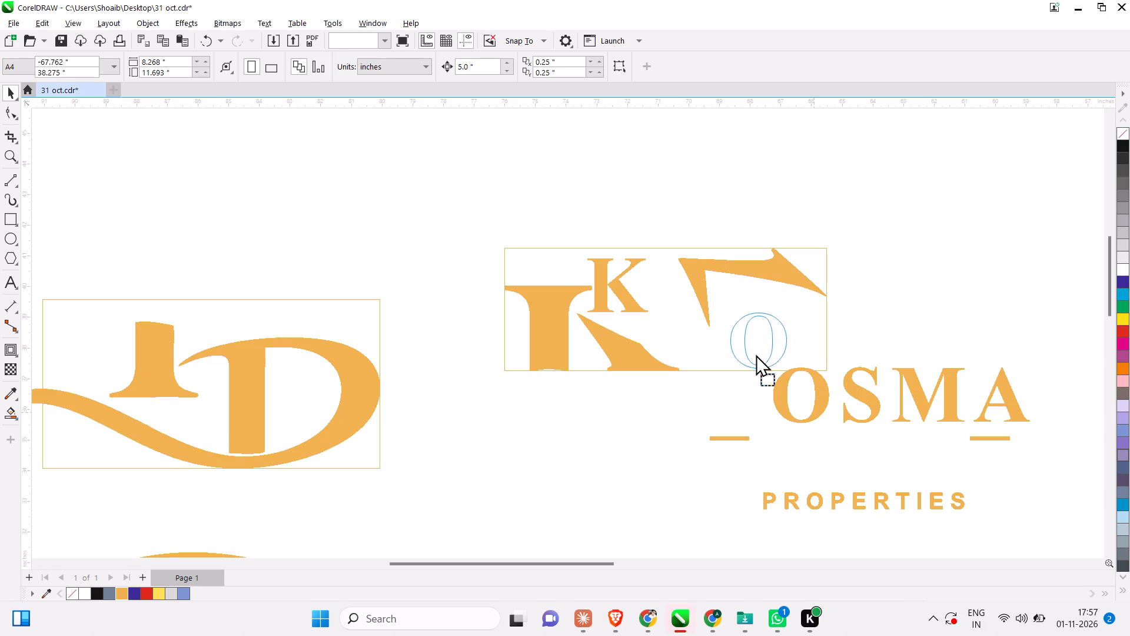
pyautogui.moveTo(756, 354); pyautogui.dragTo(685, 348)
pyautogui.click(759, 337)
pyautogui.moveTo(872, 408); pyautogui.dragTo(833, 381)
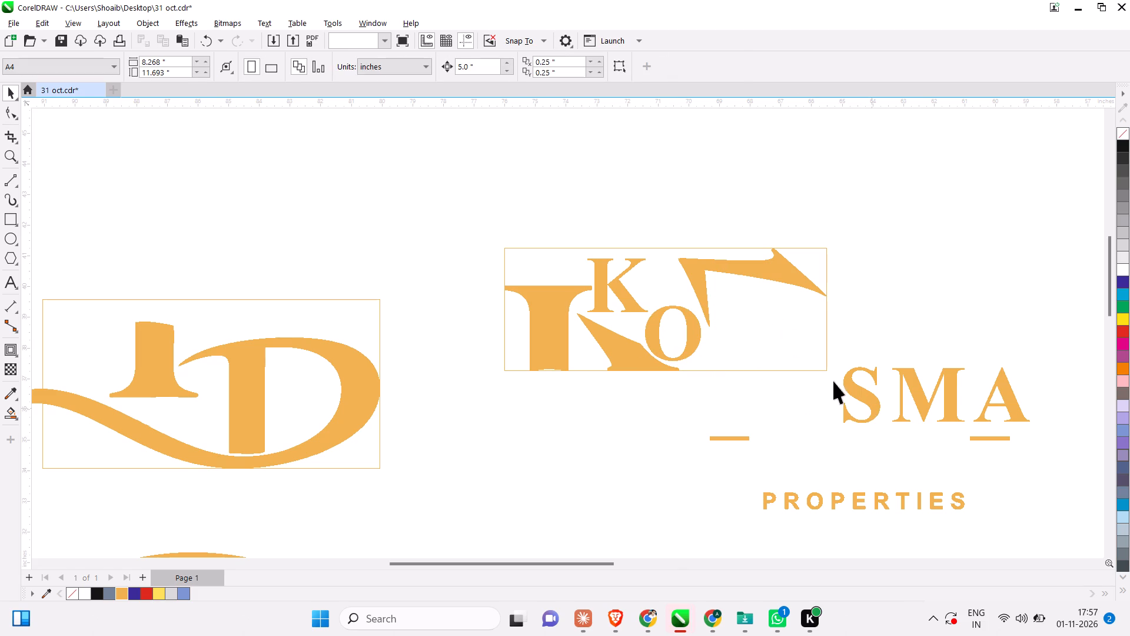
pyautogui.moveTo(833, 381); pyautogui.dragTo(746, 357)
pyautogui.click(877, 297)
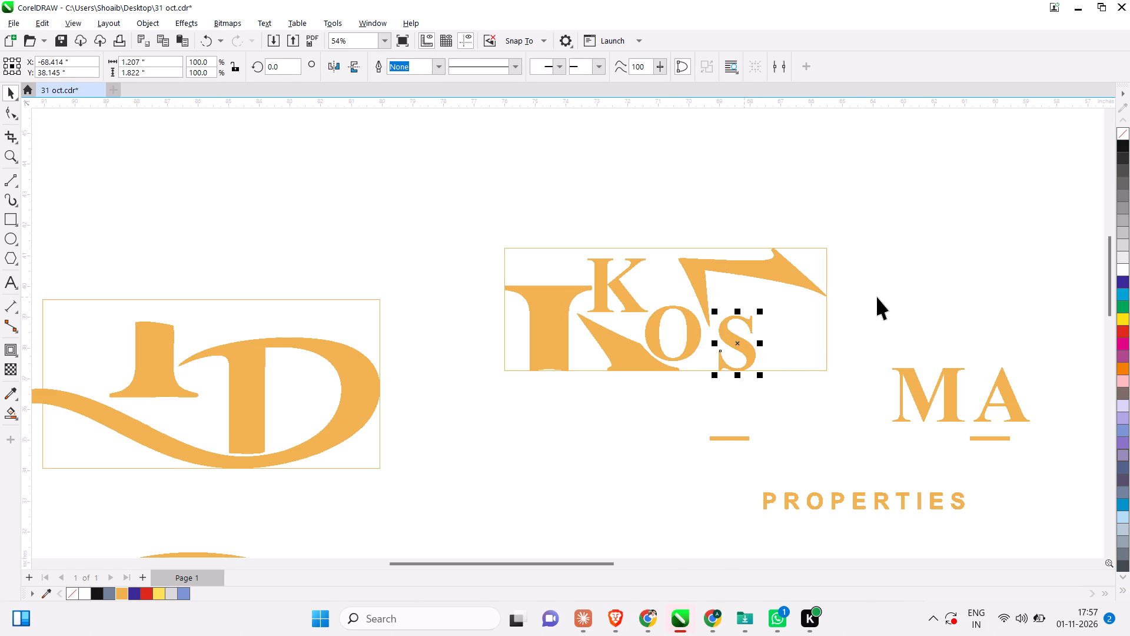
# Move the letter M right of the S and align it to the 10.5 by 4 inch rectangle's right edge.
pyautogui.moveTo(926, 413); pyautogui.dragTo(796, 362)
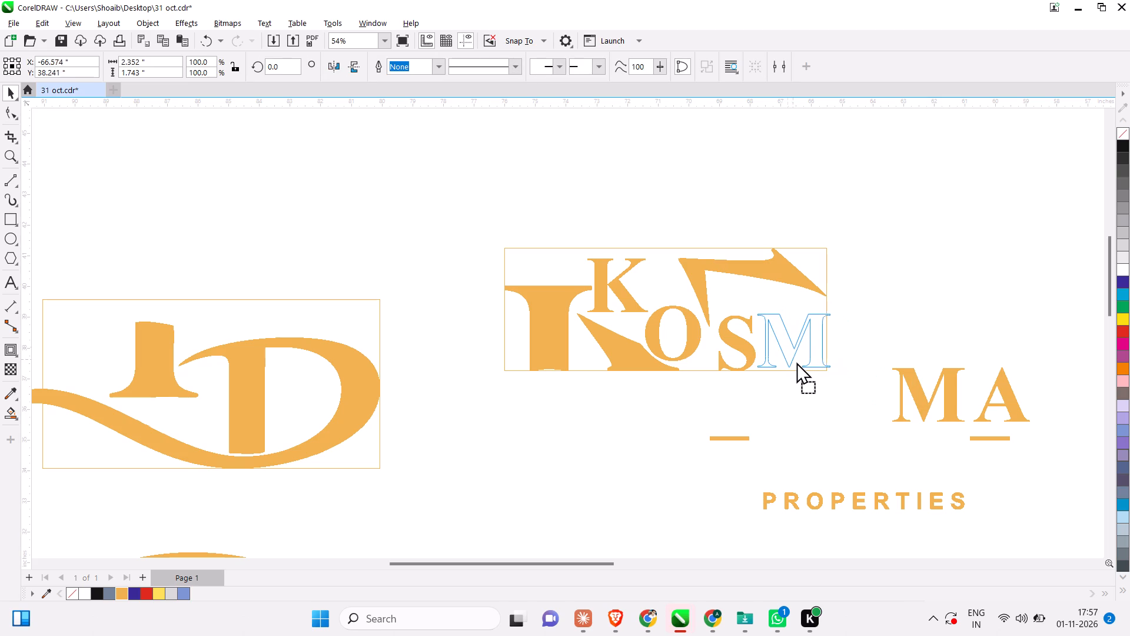
pyautogui.moveTo(796, 362); pyautogui.dragTo(794, 362)
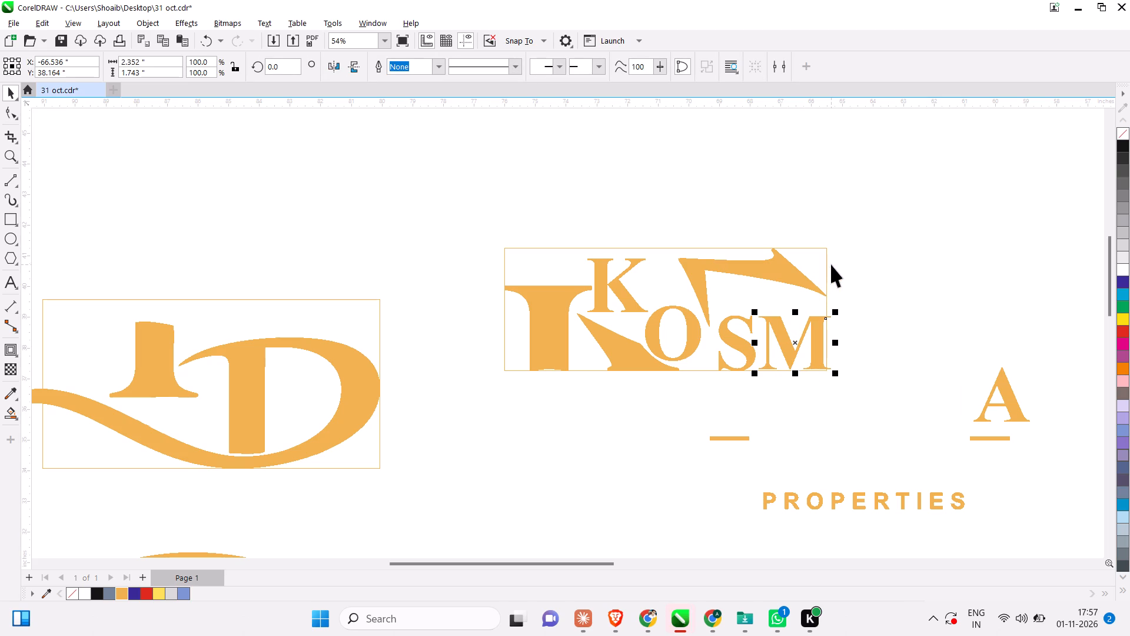
pyautogui.keyDown('shift'); pyautogui.click(827, 260); pyautogui.keyUp('shift')
pyautogui.press('r')
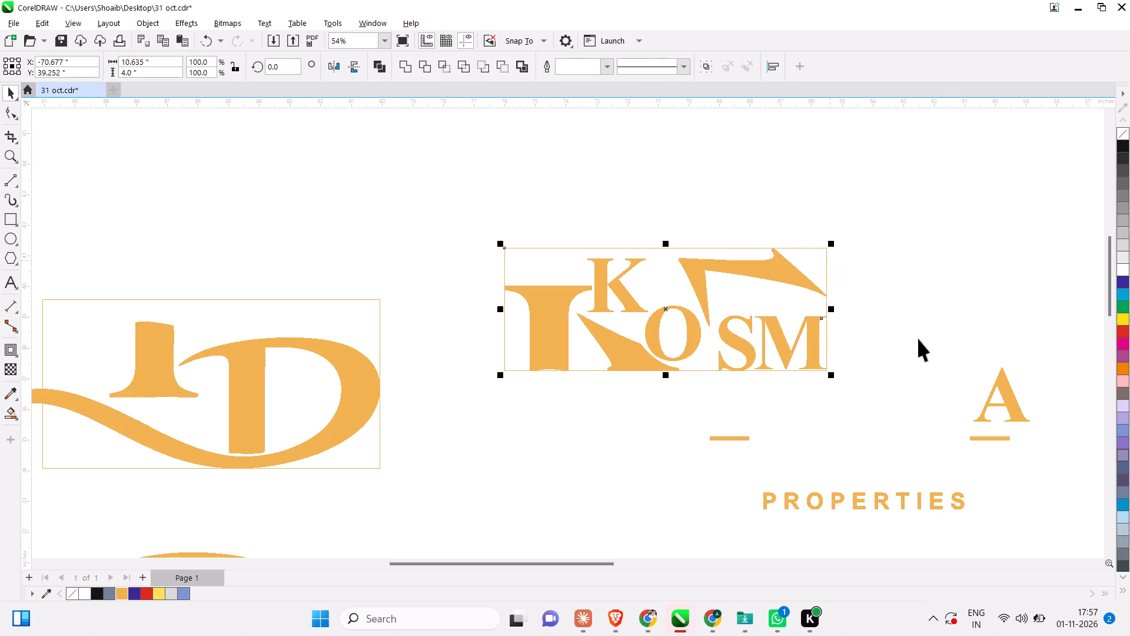
pyautogui.click(921, 339)
# Move KOSMA's letter A into the 10.5 by 4 inch rectangle, above the O and beside the small K.
pyautogui.scroll(3, 736, 342)
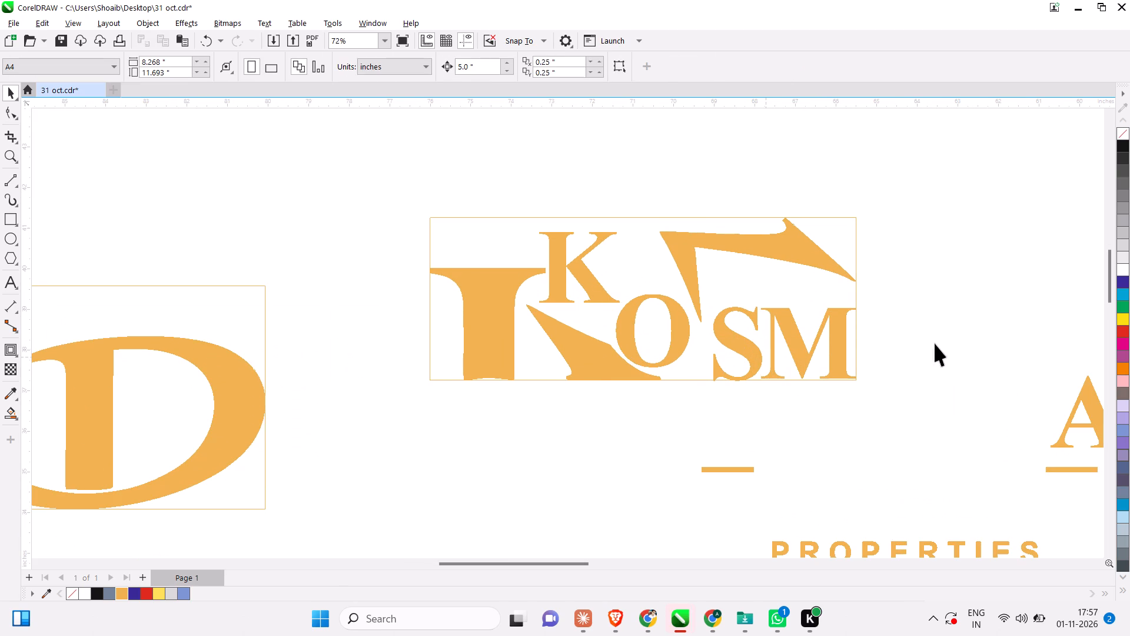
pyautogui.click(951, 338)
pyautogui.scroll(-1, 910, 446)
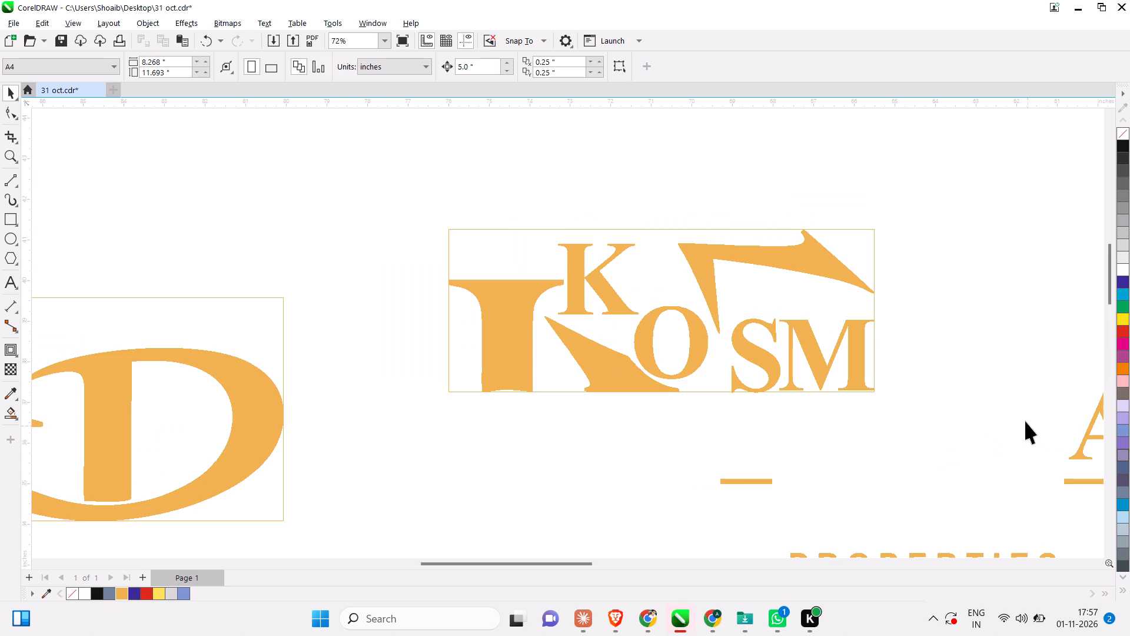
pyautogui.moveTo(1020, 418); pyautogui.dragTo(932, 375, button='middle')
pyautogui.moveTo(1031, 381); pyautogui.dragTo(756, 273)
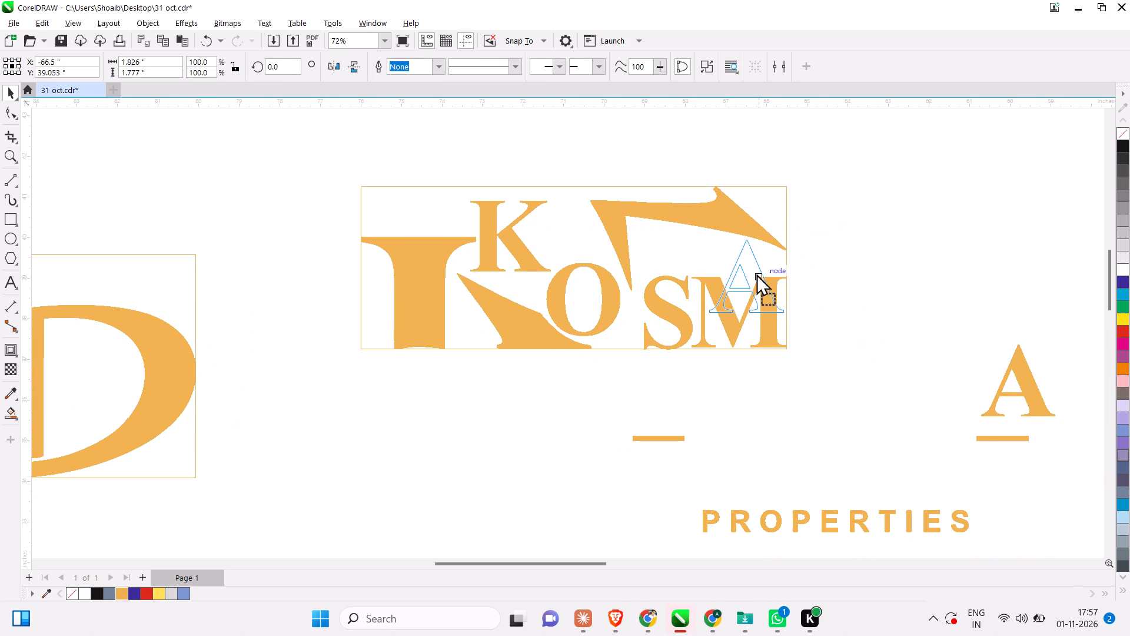
pyautogui.moveTo(756, 273); pyautogui.dragTo(596, 226)
pyautogui.click(596, 226)
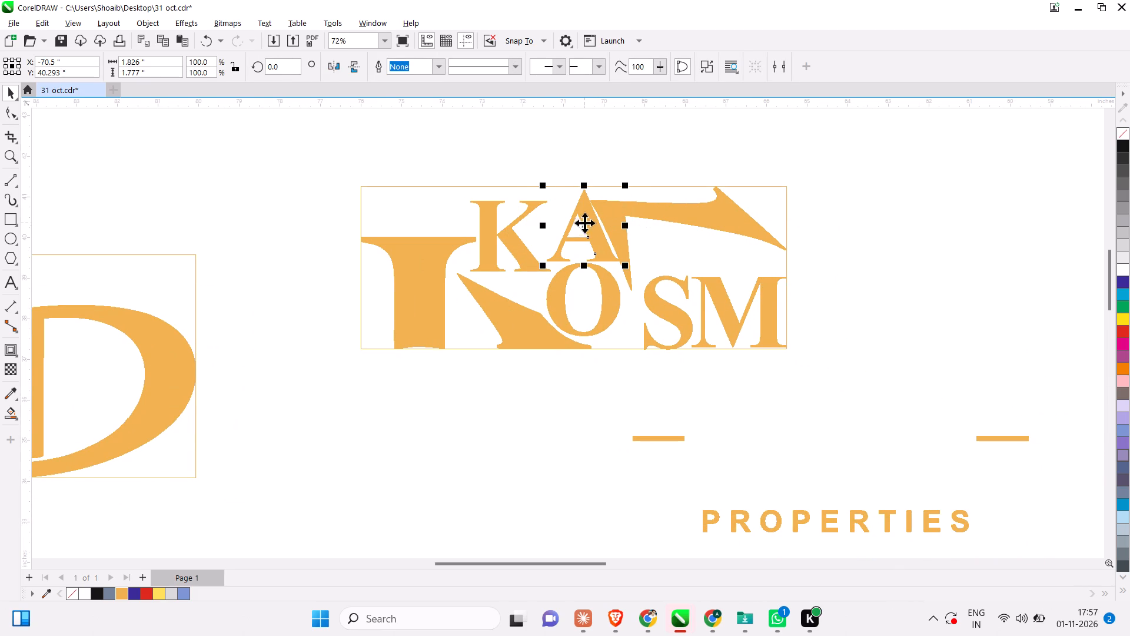
# Rotate the letter A to 180 degrees and place it between the small K's upper arm and the large arm piece.
pyautogui.click(584, 223)
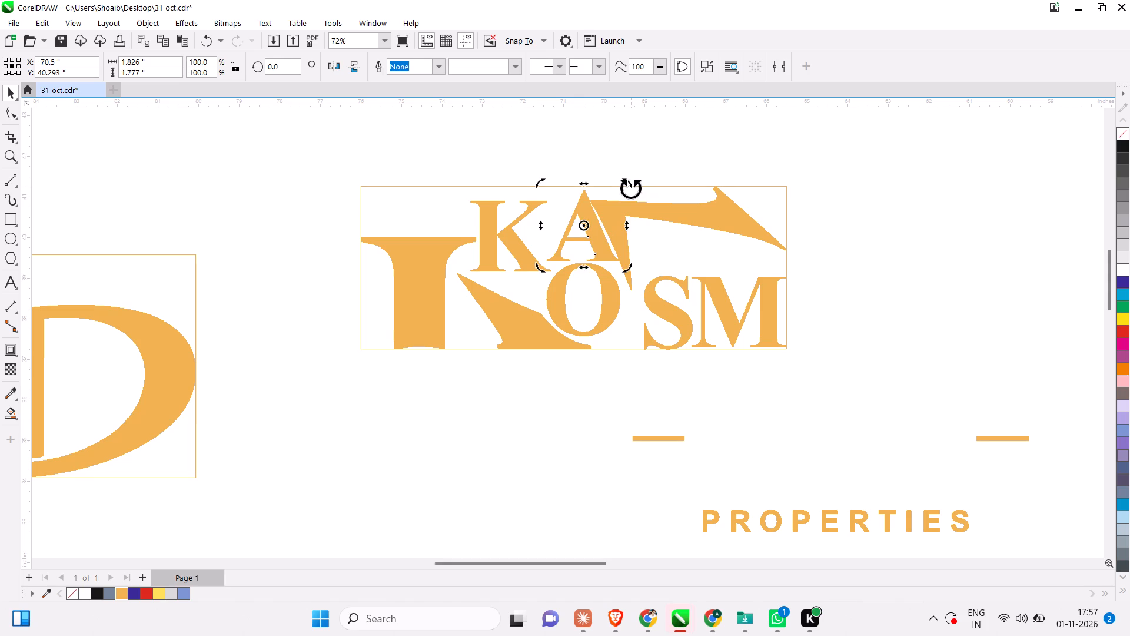
pyautogui.moveTo(630, 188); pyautogui.dragTo(530, 276)
pyautogui.click(593, 232)
pyautogui.scroll(5, 574, 224)
pyautogui.moveTo(583, 237); pyautogui.dragTo(545, 247)
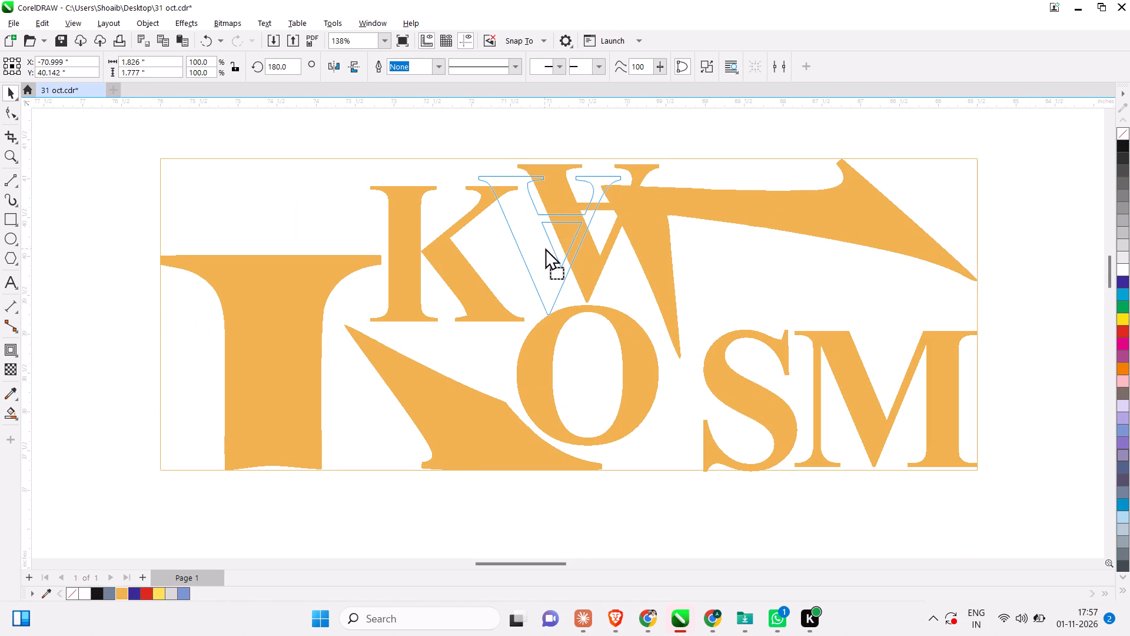
pyautogui.moveTo(545, 247); pyautogui.dragTo(540, 244)
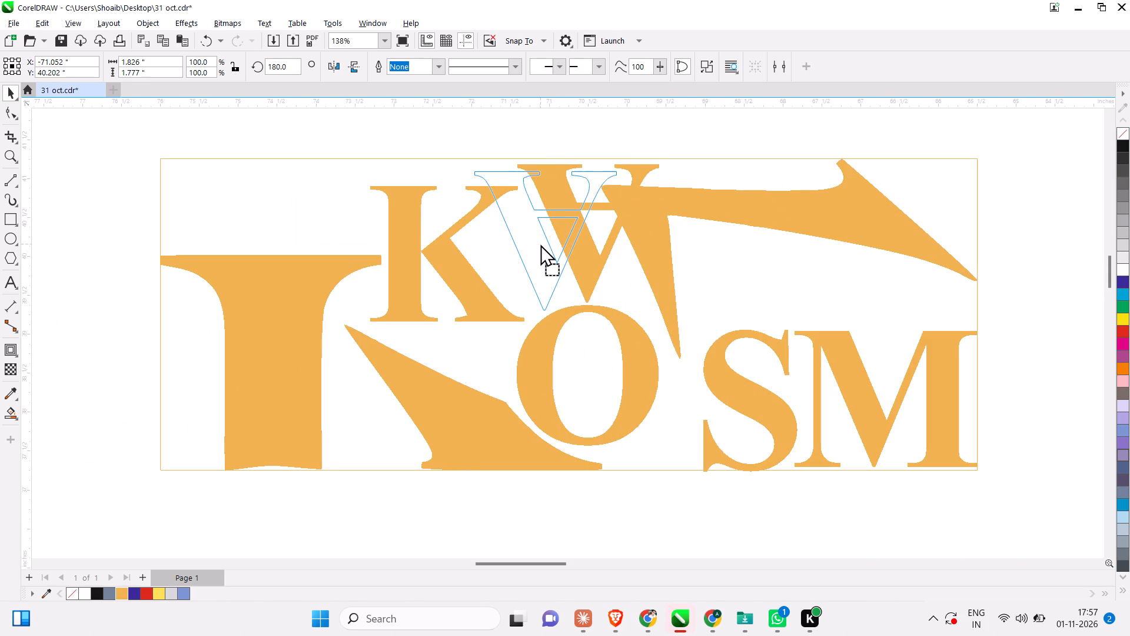
pyautogui.moveTo(540, 244); pyautogui.dragTo(538, 241)
pyautogui.click(597, 264)
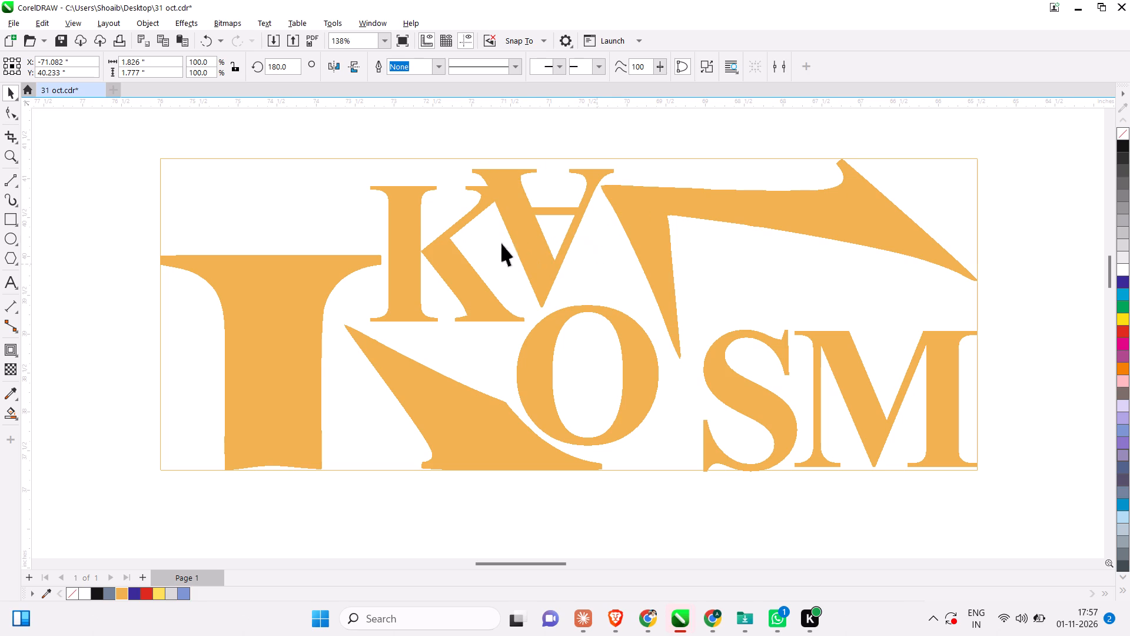
# Move the small letter K slightly down, keeping it between the stem half and the inverted A.
pyautogui.scroll(3, 440, 247)
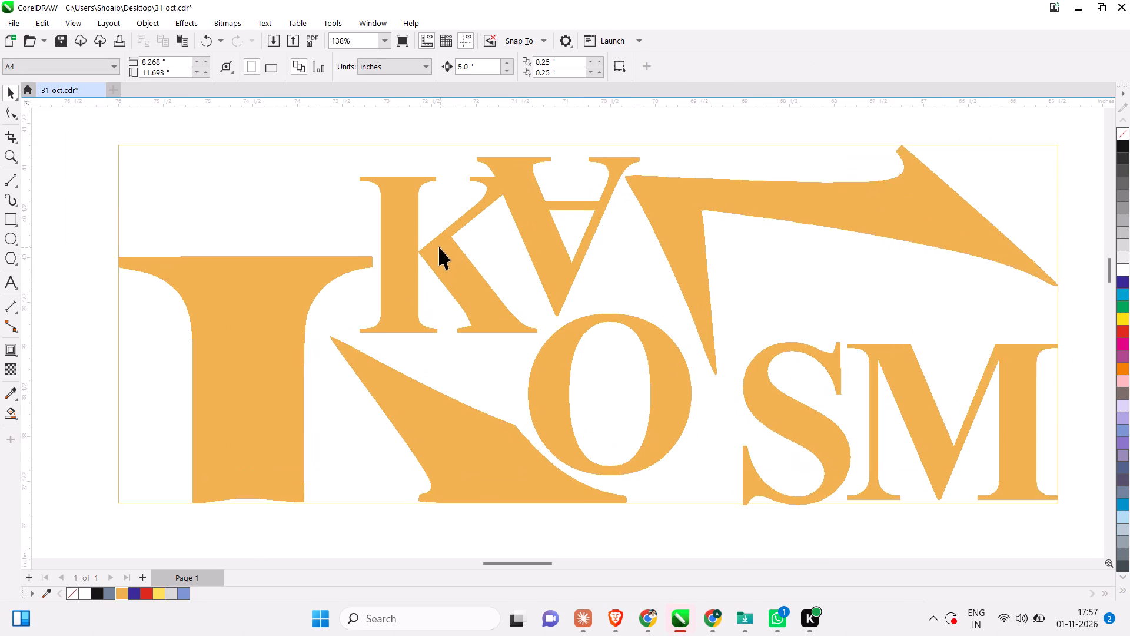
pyautogui.click(449, 245)
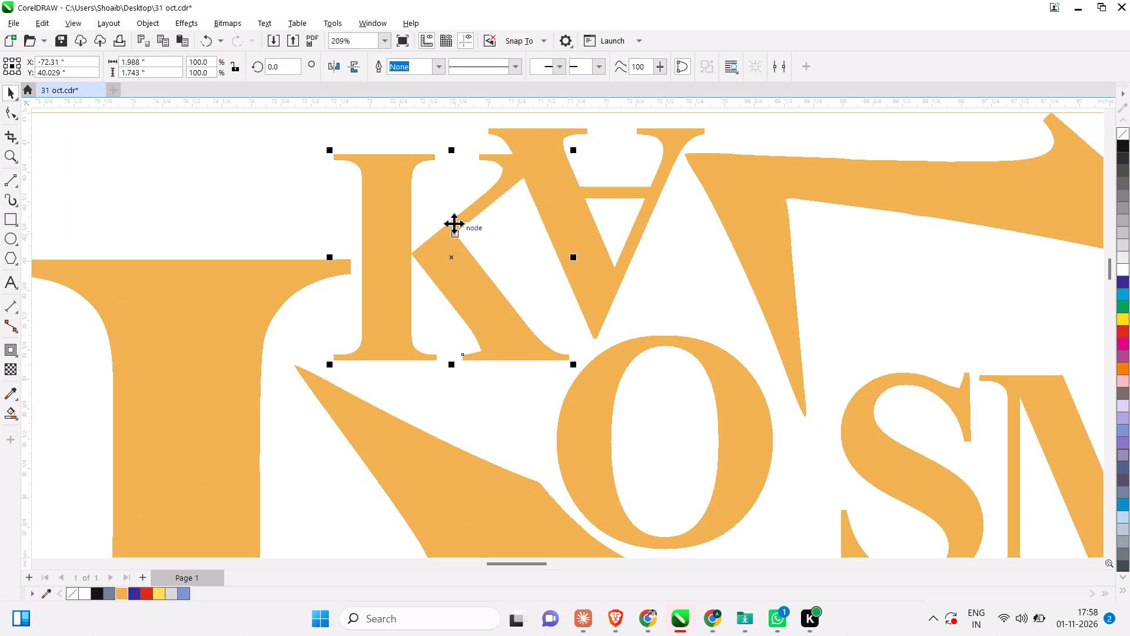
pyautogui.scroll(-3, 433, 287)
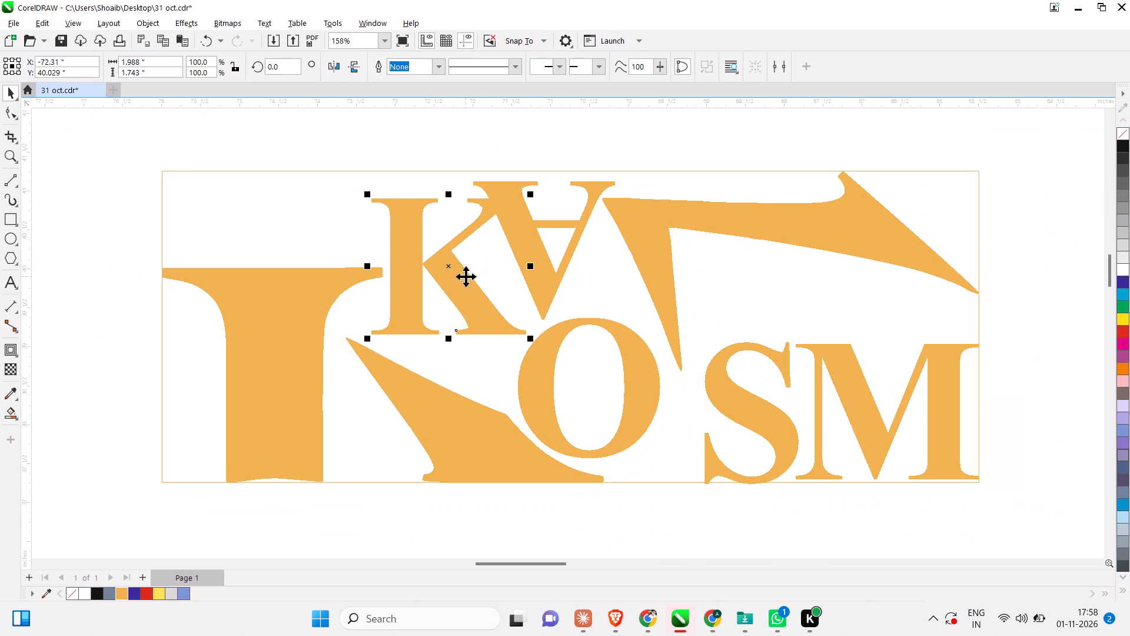
pyautogui.moveTo(471, 310); pyautogui.dragTo(769, 283)
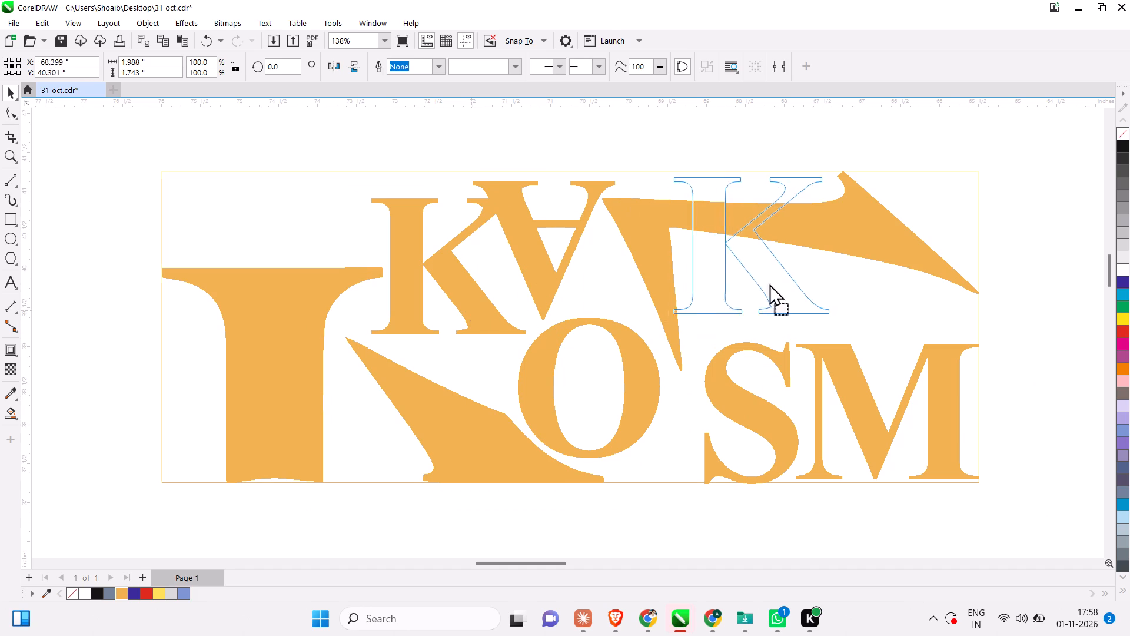
pyautogui.moveTo(769, 283); pyautogui.dragTo(464, 275)
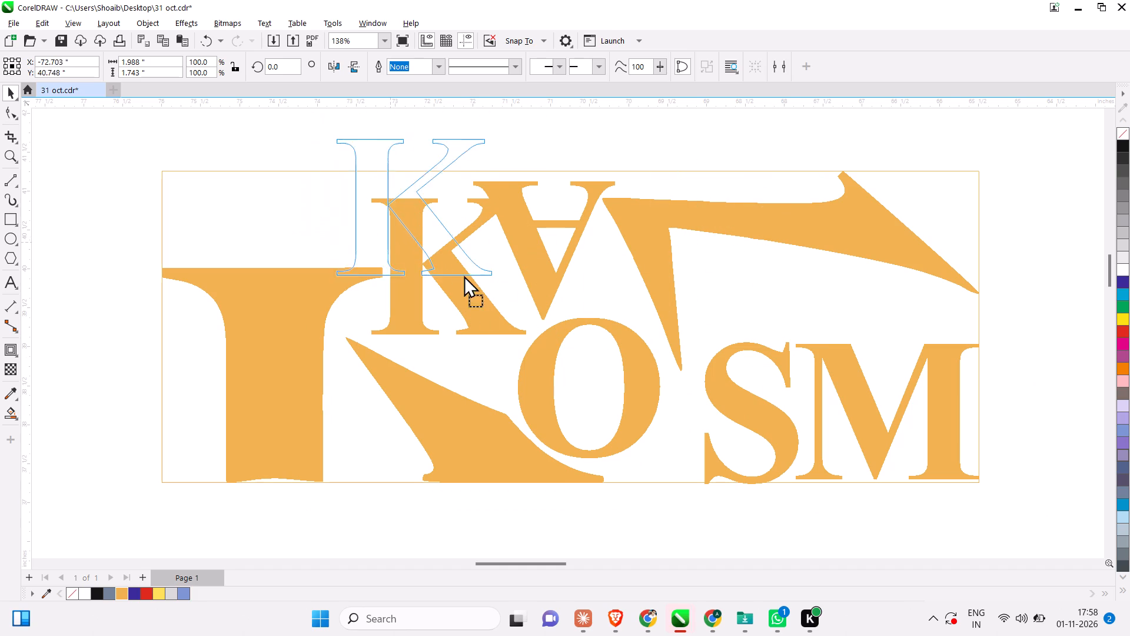
pyautogui.moveTo(464, 275); pyautogui.dragTo(471, 317)
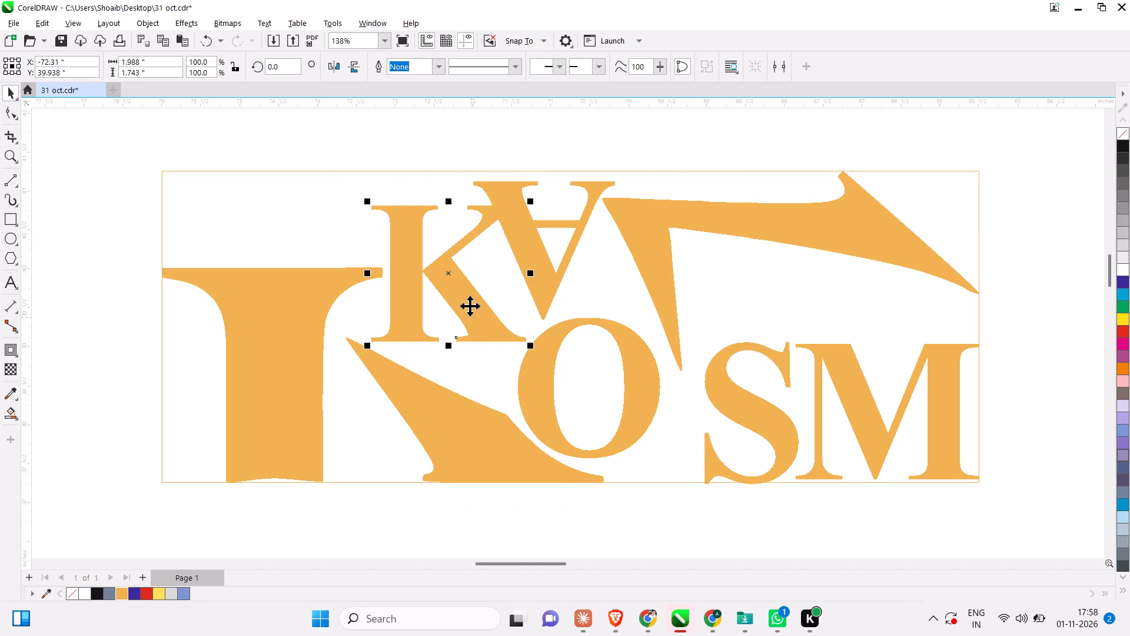
pyautogui.click(505, 271)
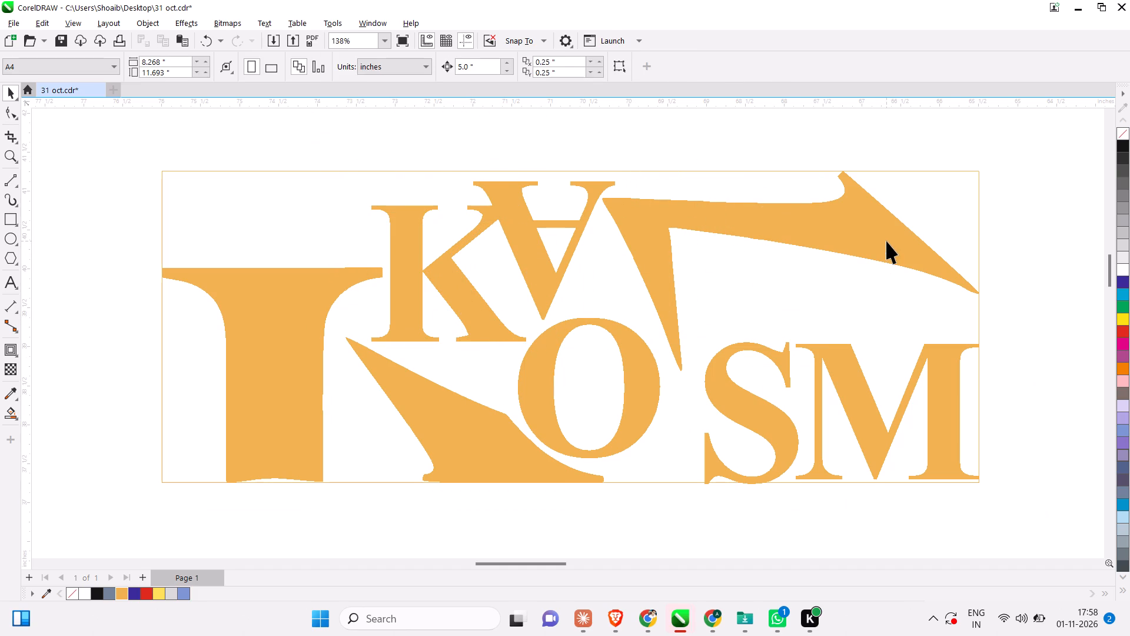
# Rotate the large K's arm piece to about 295.2 degrees and align it to the 10.5 by 4 inch rectangle's top edge.
pyautogui.click(886, 241)
pyautogui.click(921, 254)
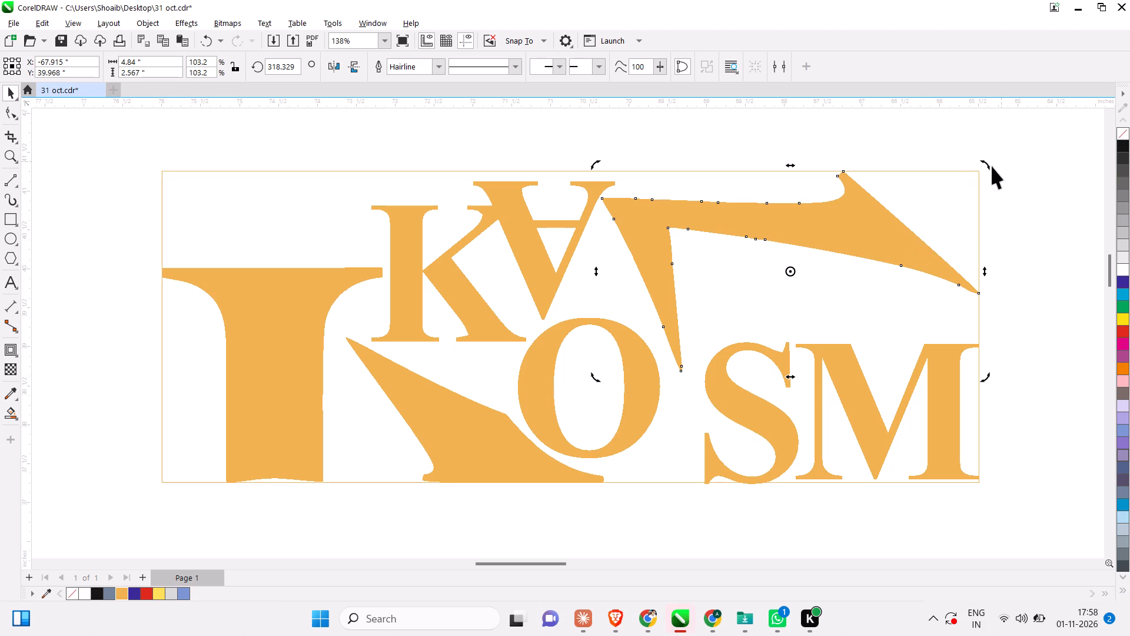
pyautogui.moveTo(988, 167); pyautogui.dragTo(966, 254)
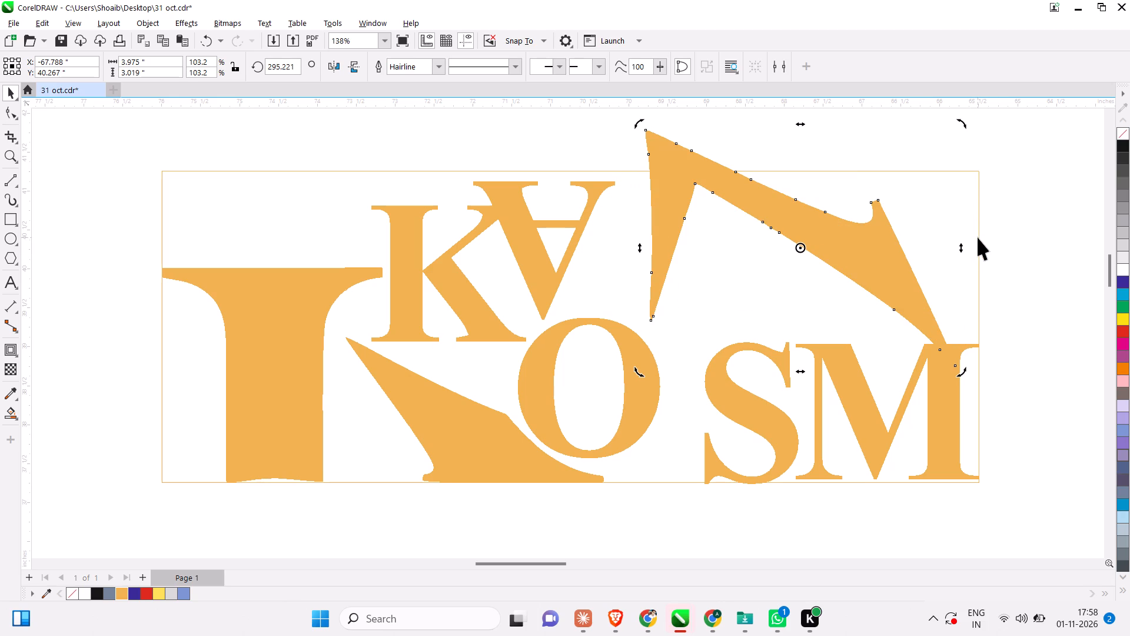
pyautogui.keyDown('shift'); pyautogui.moveTo(981, 237); pyautogui.dragTo(982, 243); pyautogui.keyUp('shift')
pyautogui.keyDown('shift'); pyautogui.click(978, 242); pyautogui.keyUp('shift')
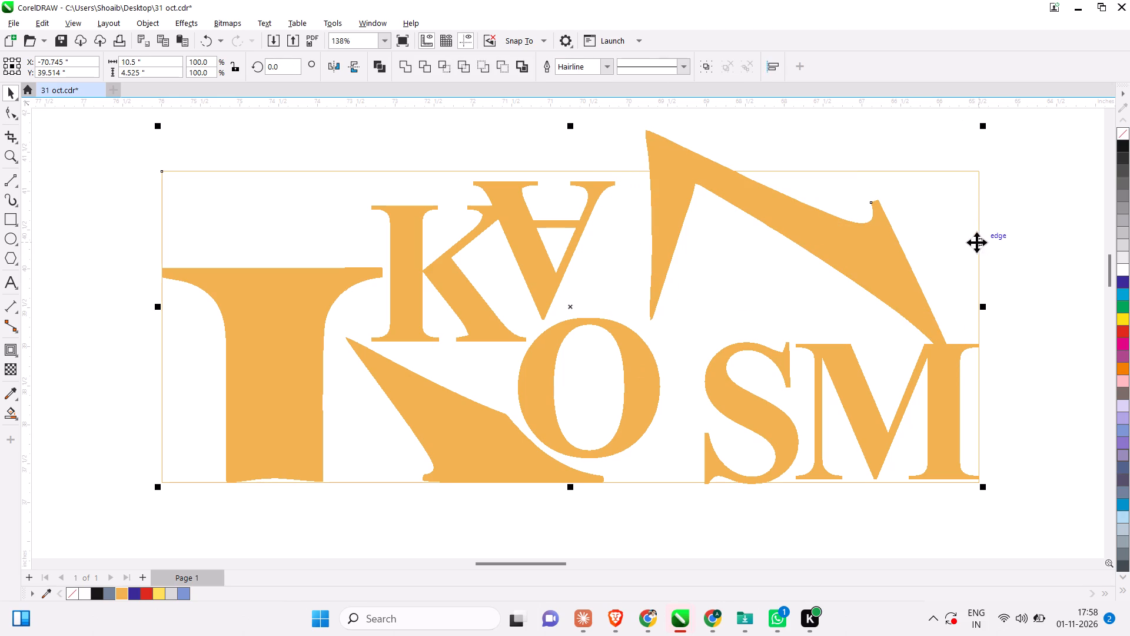
pyautogui.press('t')
pyautogui.click(1054, 241)
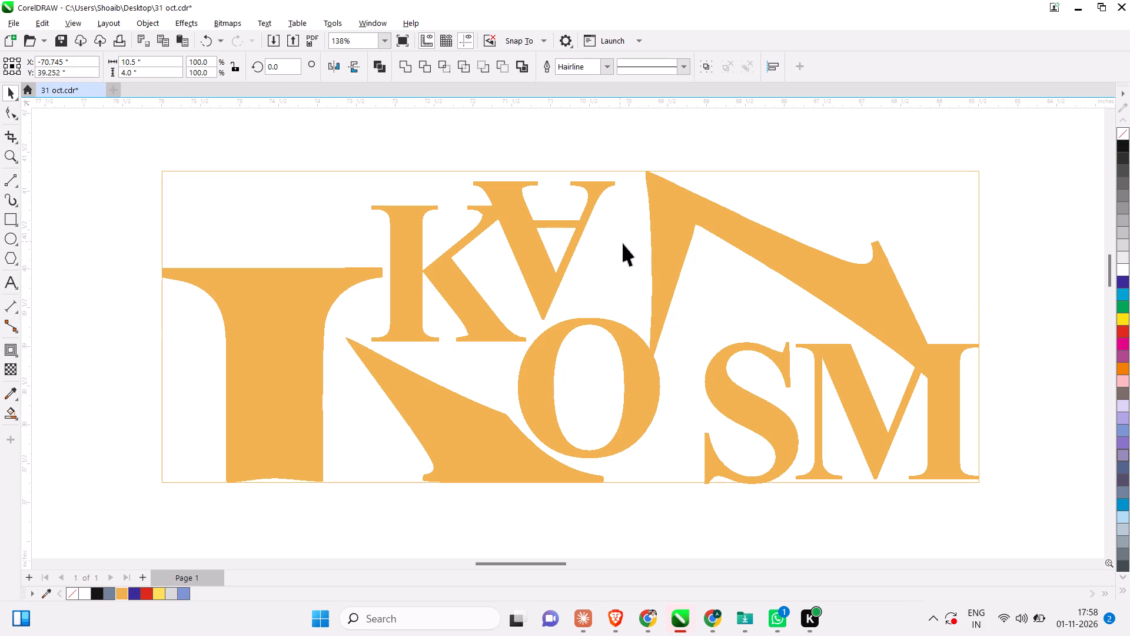
# Move the rotated arm piece out of the rectangle to the empty area just below it.
pyautogui.click(750, 233)
pyautogui.scroll(-6, 746, 233)
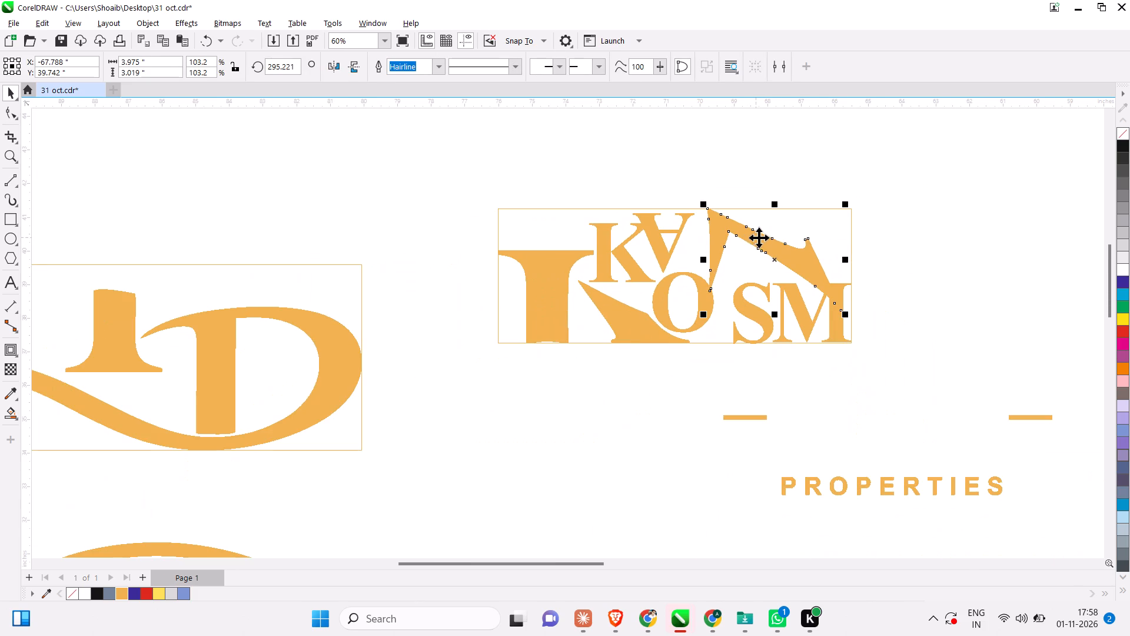
pyautogui.scroll(-1, 760, 232)
pyautogui.moveTo(760, 232); pyautogui.dragTo(616, 393)
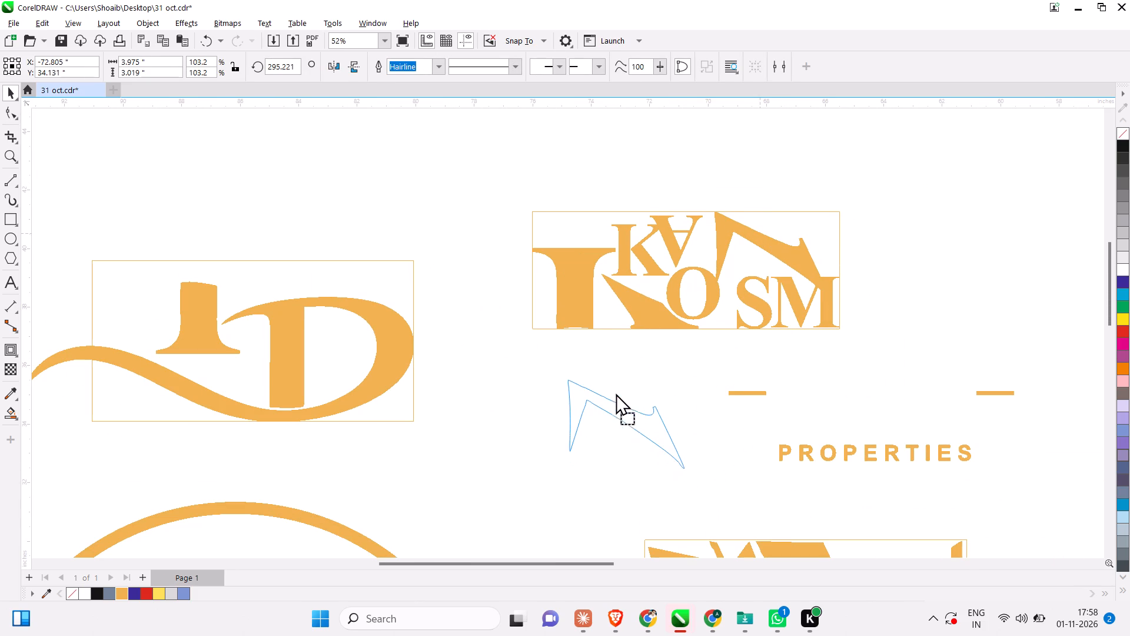
pyautogui.moveTo(616, 393); pyautogui.dragTo(631, 373)
# Shift the inverted A away from the small K so it stands clear, centred above the O.
pyautogui.scroll(2, 713, 211)
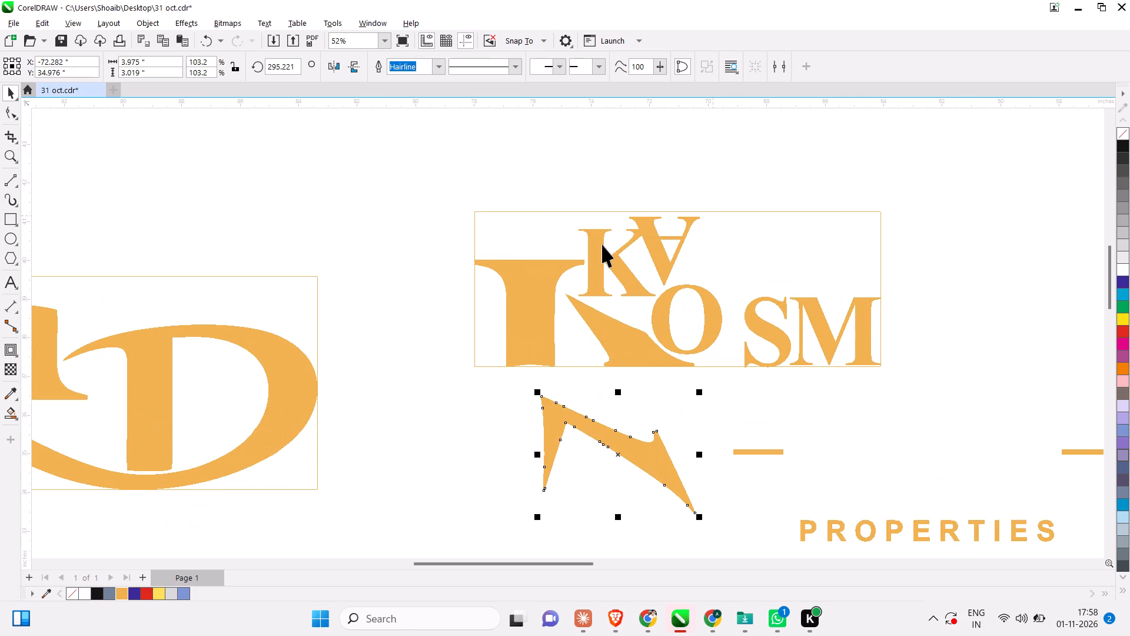
pyautogui.scroll(5, 710, 226)
pyautogui.moveTo(684, 246); pyautogui.dragTo(706, 243)
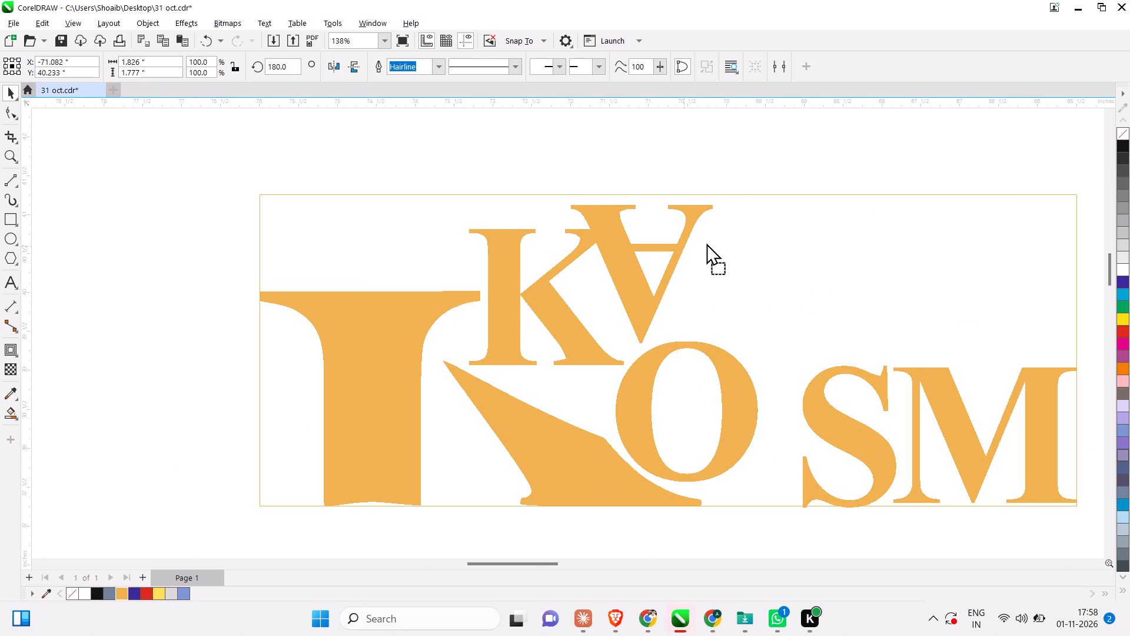
pyautogui.moveTo(706, 243); pyautogui.dragTo(708, 243)
pyautogui.scroll(2, 693, 237)
pyautogui.moveTo(698, 244); pyautogui.dragTo(713, 245)
pyautogui.click(828, 263)
# Move both short dashes up together so one lies inside the 10.5 by 4 inch rectangle, between the O and S.
pyautogui.scroll(-1, 564, 276)
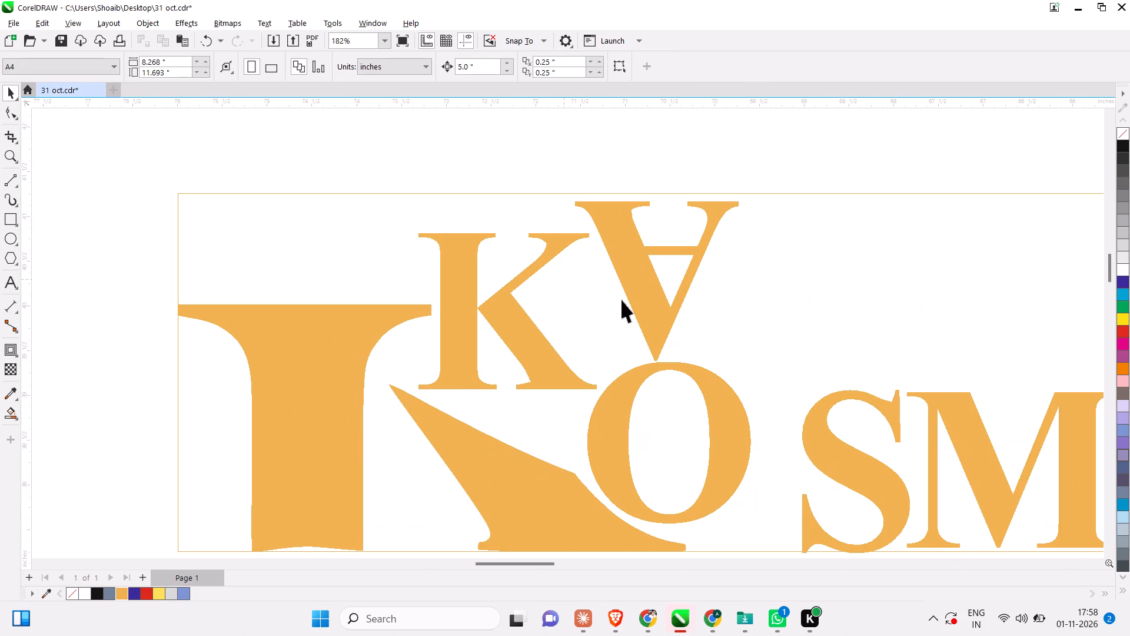
pyautogui.moveTo(793, 308); pyautogui.dragTo(663, 254, button='middle')
pyautogui.scroll(-4, 660, 252)
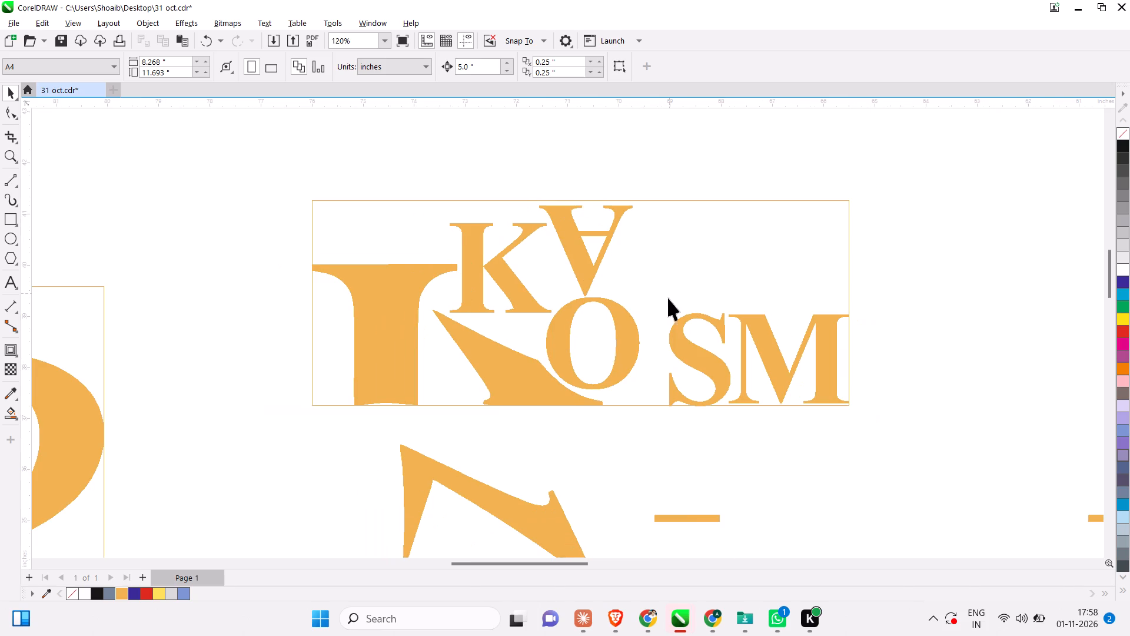
pyautogui.scroll(-3, 679, 493)
pyautogui.moveTo(701, 475); pyautogui.dragTo(692, 219, button='middle')
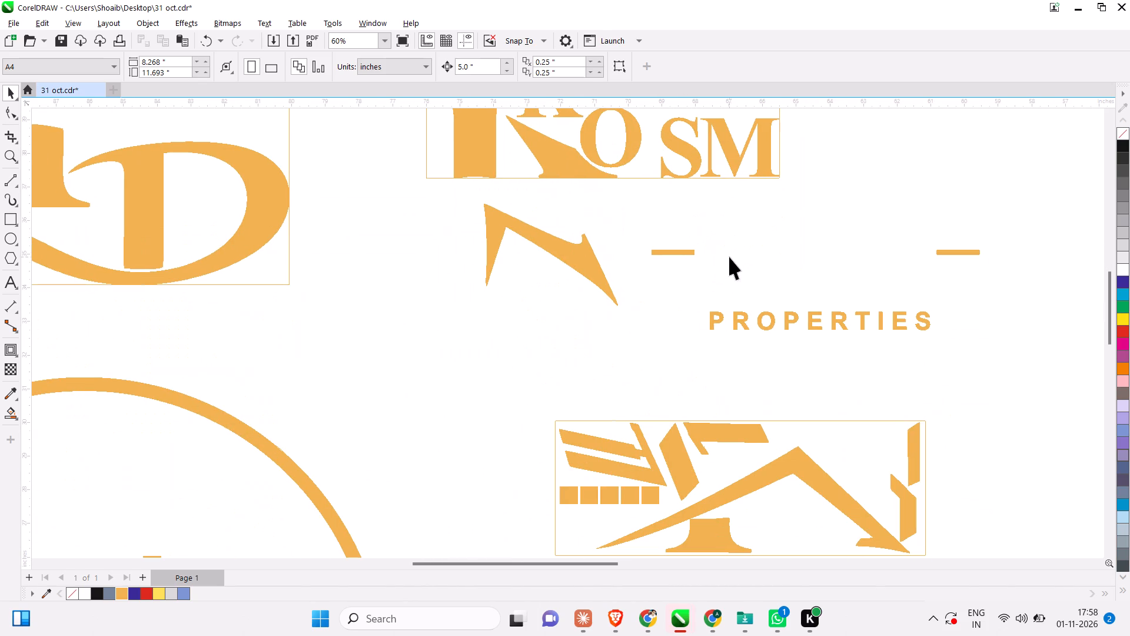
pyautogui.moveTo(1032, 225); pyautogui.dragTo(609, 274)
pyautogui.moveTo(778, 236); pyautogui.dragTo(720, 397, button='middle')
pyautogui.moveTo(761, 413); pyautogui.dragTo(761, 409)
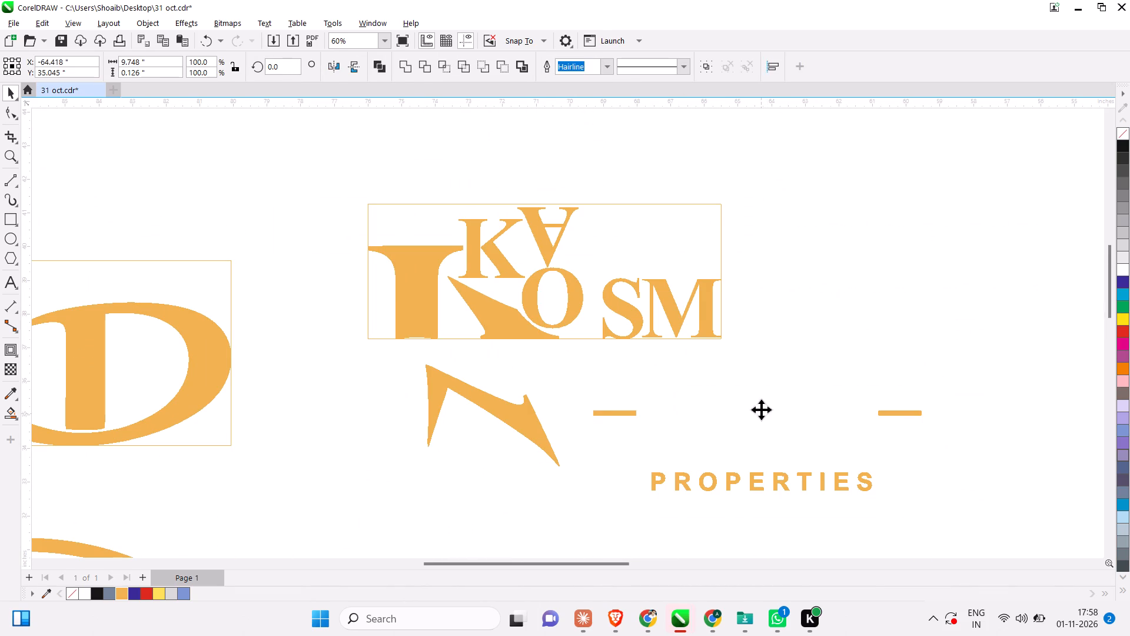
pyautogui.moveTo(761, 409); pyautogui.dragTo(741, 270)
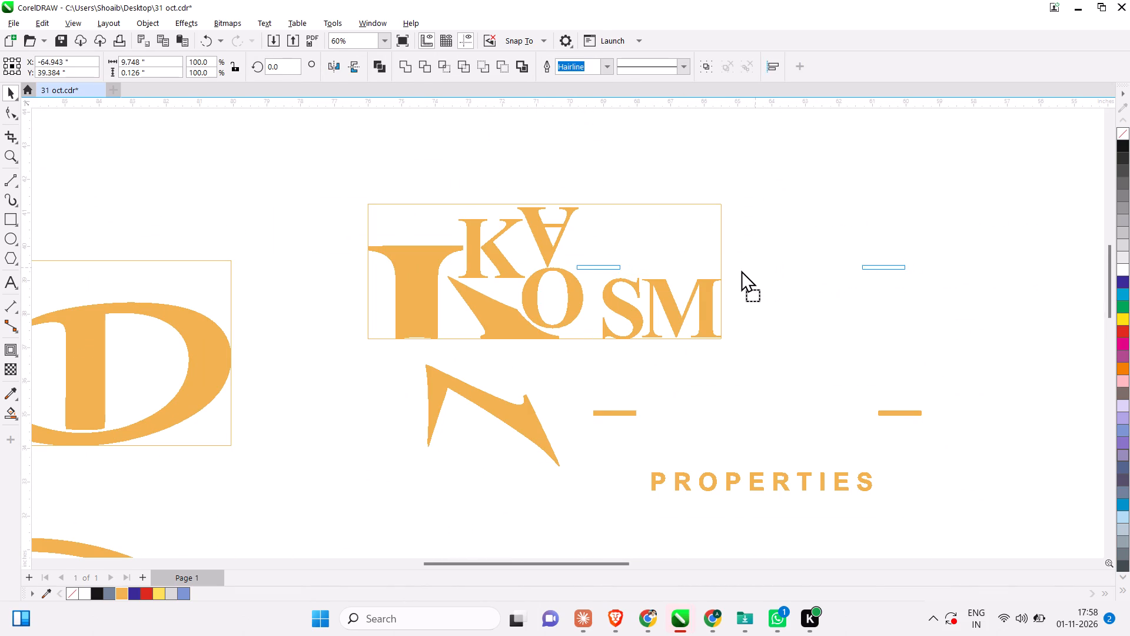
pyautogui.moveTo(741, 270); pyautogui.dragTo(741, 273)
# Place the dash inside the rectangle between the O and the top of the S.
pyautogui.click(815, 317)
pyautogui.scroll(4, 600, 268)
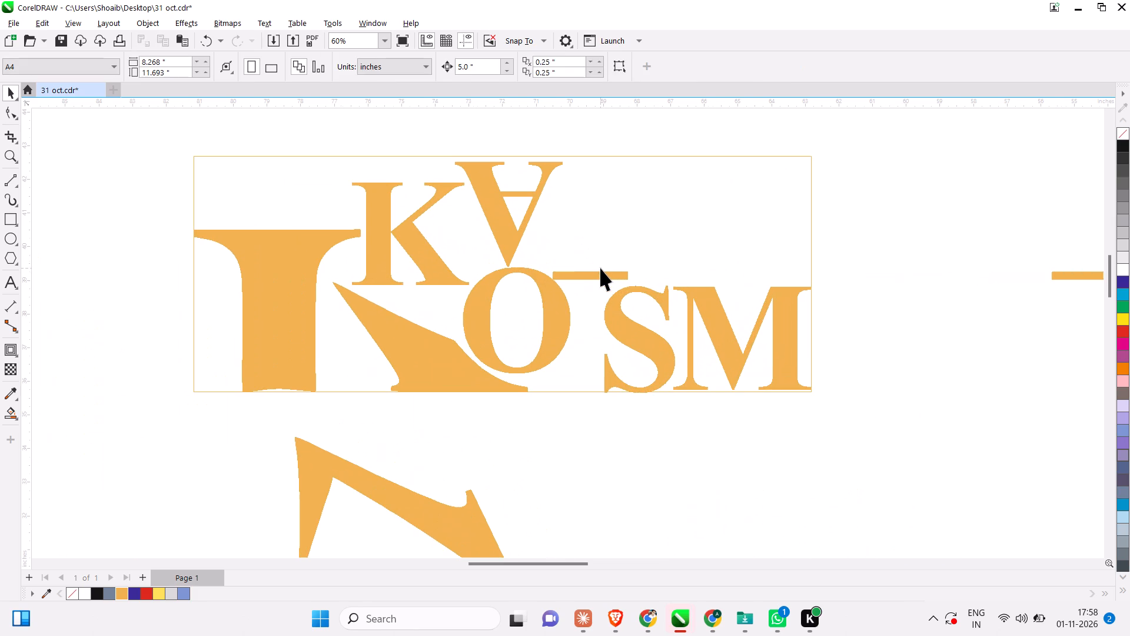
pyautogui.scroll(6, 600, 268)
pyautogui.moveTo(611, 282); pyautogui.dragTo(650, 282)
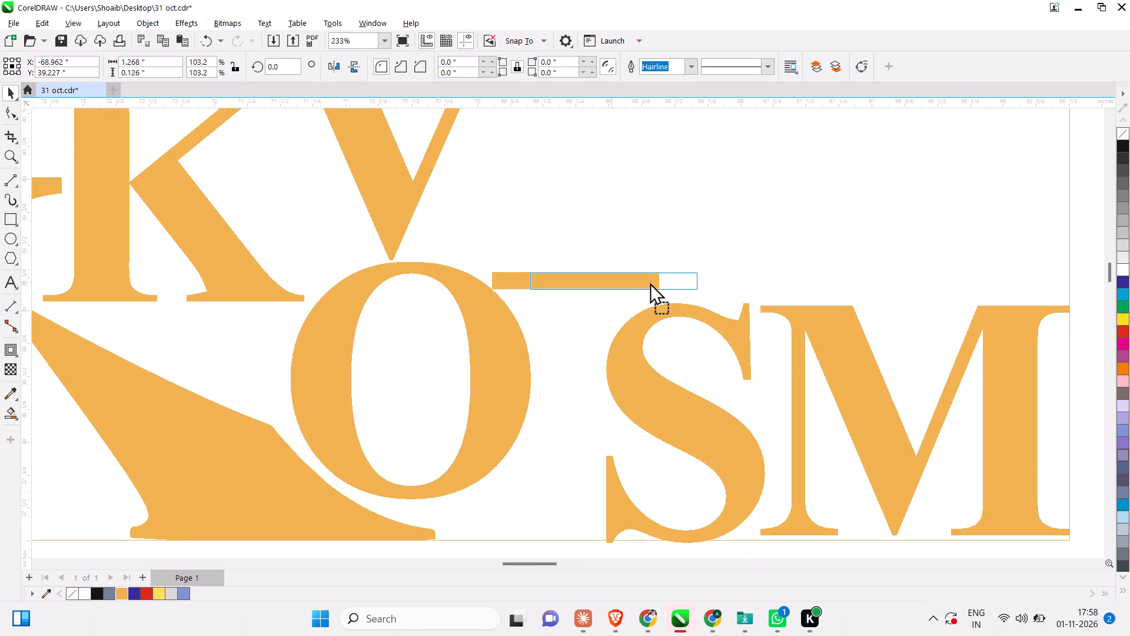
pyautogui.moveTo(650, 282); pyautogui.dragTo(632, 295)
pyautogui.click(615, 247)
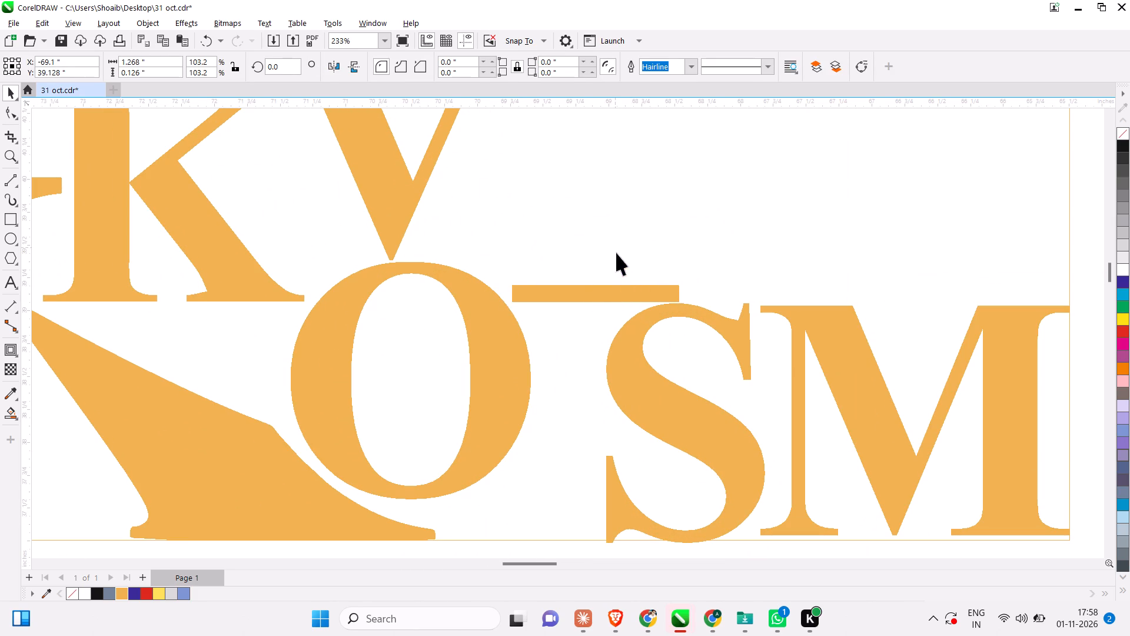
# Move the second dash into the rectangle, just above the first dash and beside the inverted A's tip.
pyautogui.scroll(-2, 561, 312)
pyautogui.moveTo(770, 247); pyautogui.dragTo(551, 282, button='middle')
pyautogui.scroll(-2, 636, 323)
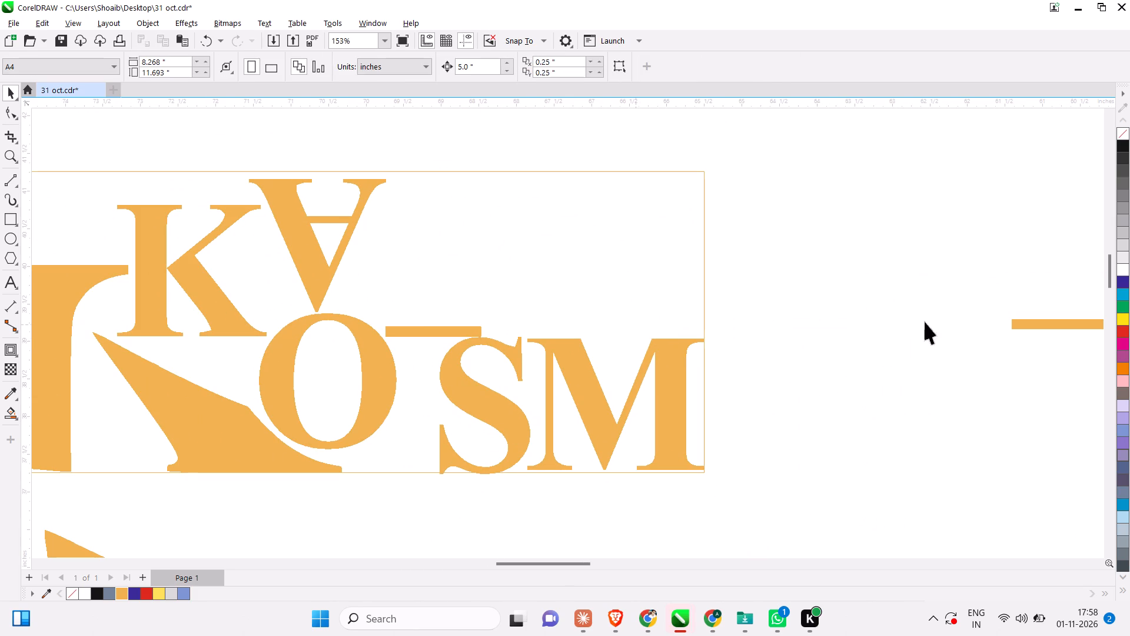
pyautogui.moveTo(1062, 323); pyautogui.dragTo(561, 297)
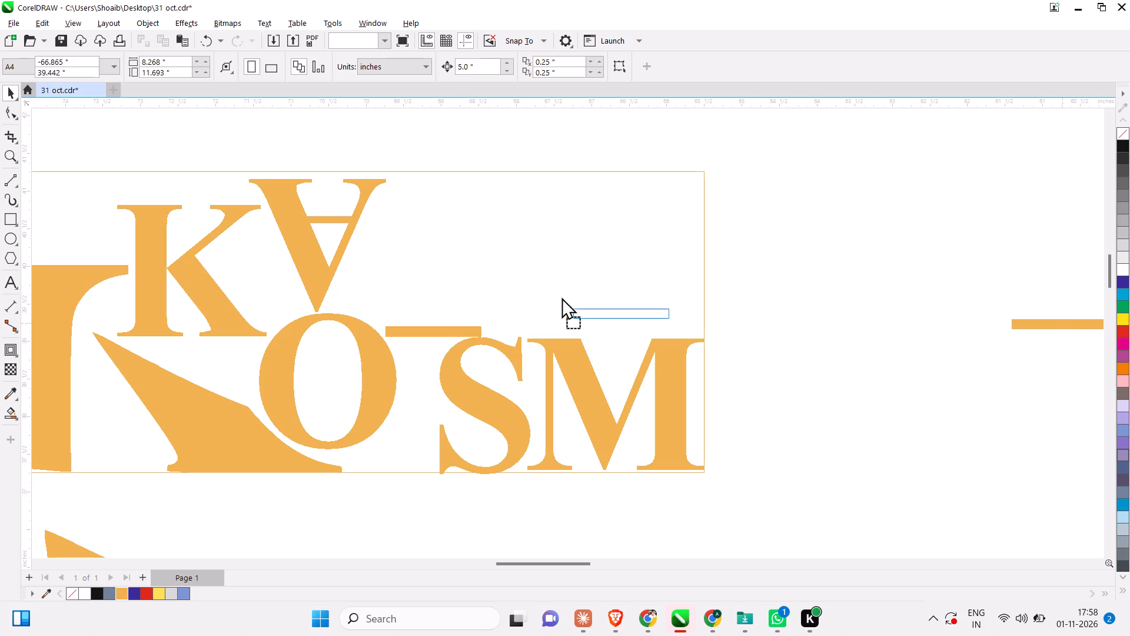
pyautogui.moveTo(561, 297); pyautogui.dragTo(423, 312)
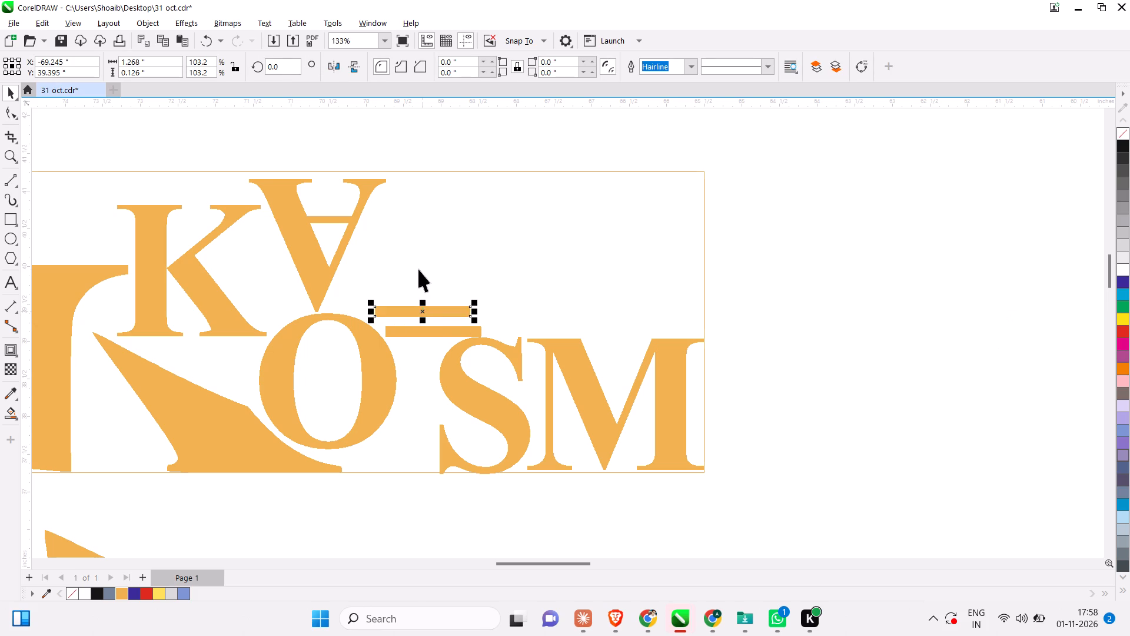
# Move the PROPERTIES text up to the 10.5 by 4 inch rectangle, beside the inverted A and above the dashes.
pyautogui.click(418, 269)
pyautogui.scroll(-6, 476, 308)
pyautogui.moveTo(497, 471); pyautogui.dragTo(532, 489)
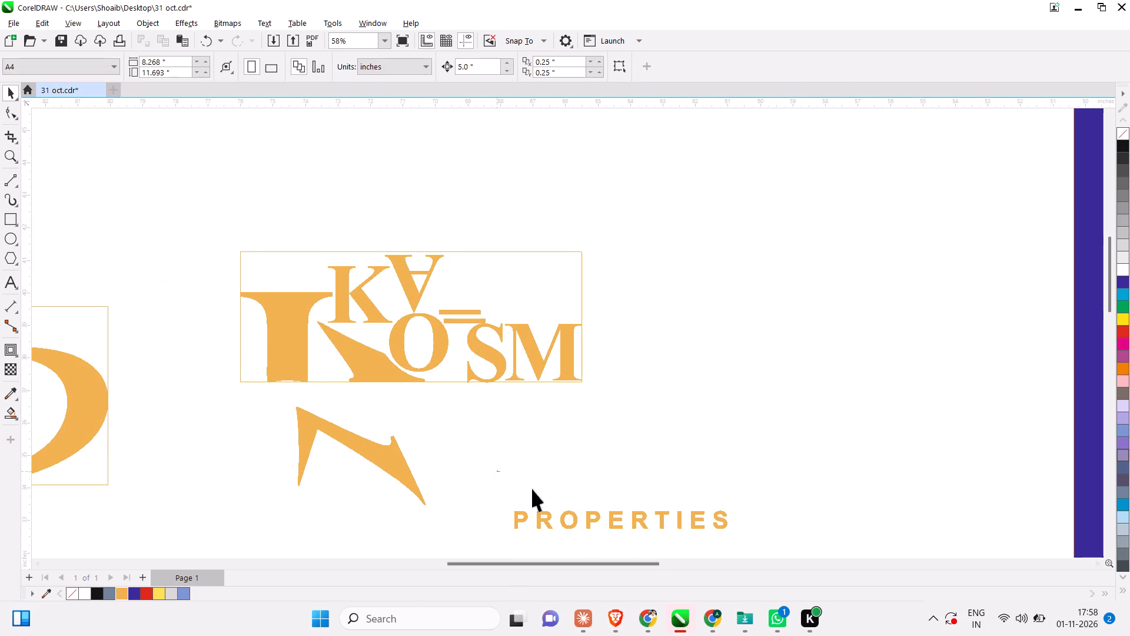
pyautogui.moveTo(532, 489); pyautogui.dragTo(791, 562)
pyautogui.moveTo(694, 468); pyautogui.dragTo(652, 299)
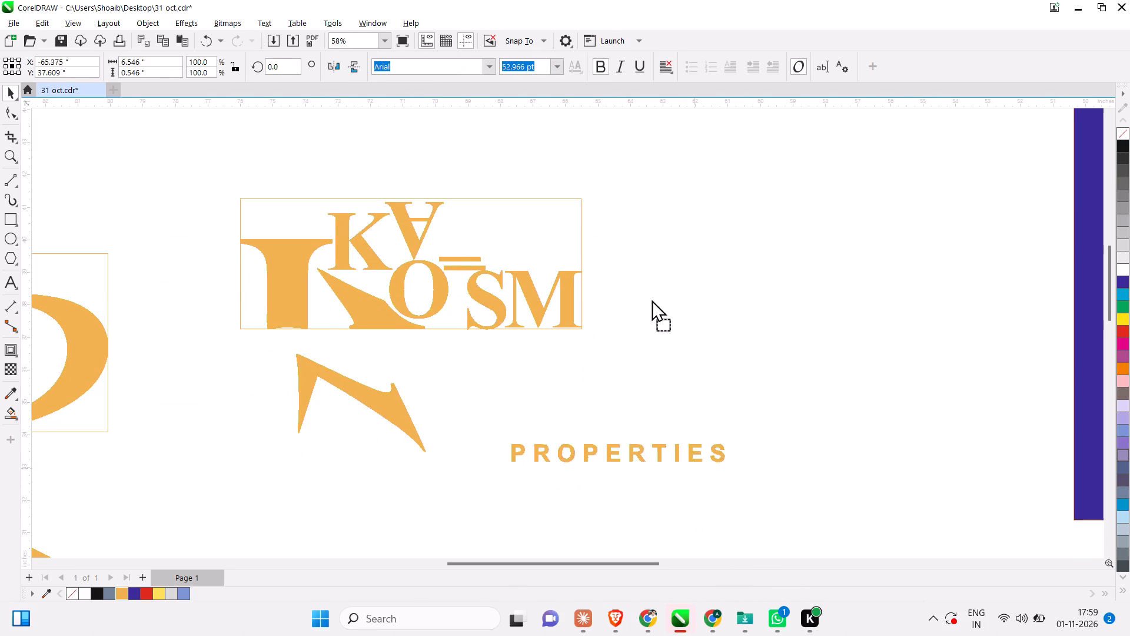
pyautogui.moveTo(652, 299); pyautogui.dragTo(616, 238)
# Break the PROPERTIES text apart into individual letters.
pyautogui.scroll(3, 493, 230)
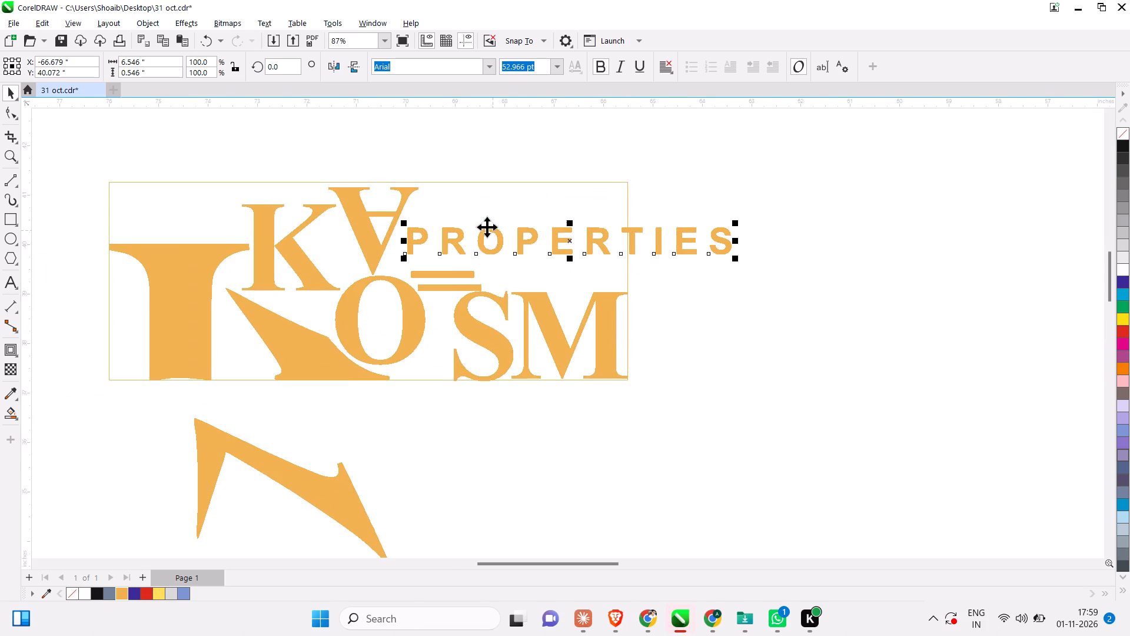
pyautogui.scroll(3, 481, 223)
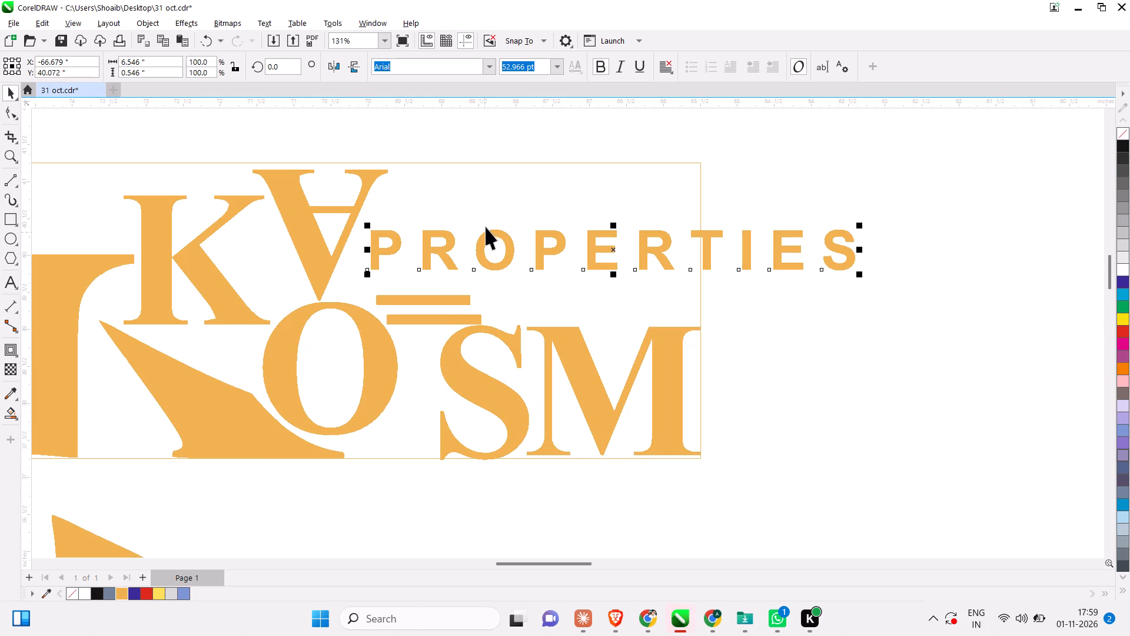
pyautogui.hotkey('ctrl', 'k')
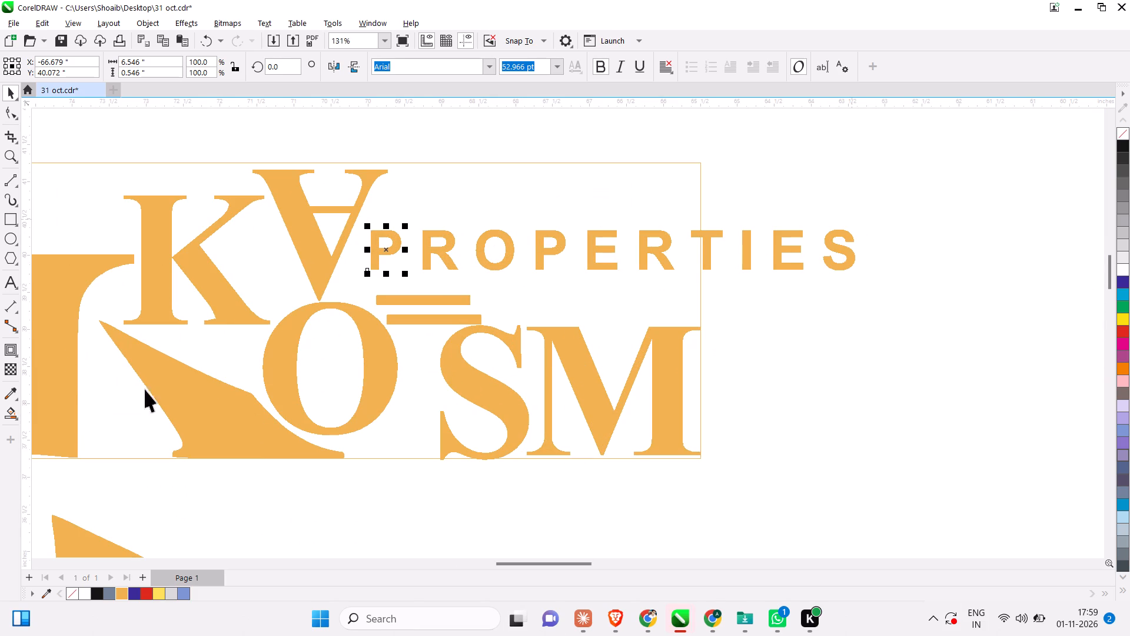
# Place the first P between the K and the inverted A, and the first R between the bottoms of the O and S.
pyautogui.scroll(1, 374, 243)
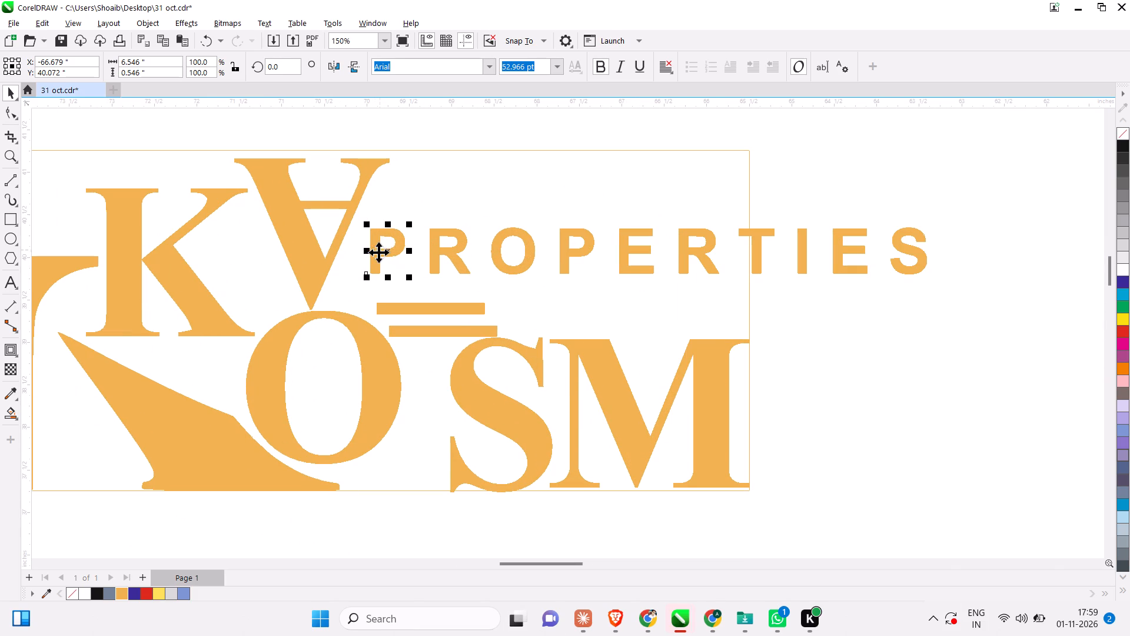
pyautogui.moveTo(378, 252); pyautogui.dragTo(234, 263)
pyautogui.moveTo(456, 255); pyautogui.dragTo(417, 459)
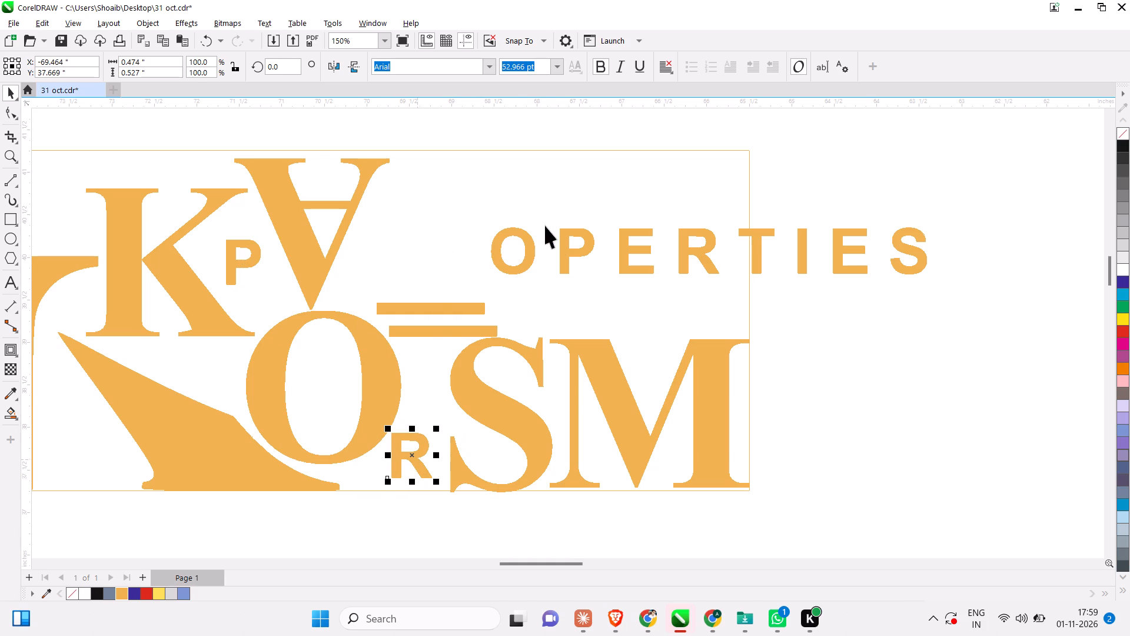
# Line up the small O, second P and first E closely above the dashes, beside the inverted A.
pyautogui.moveTo(526, 250); pyautogui.dragTo(368, 273)
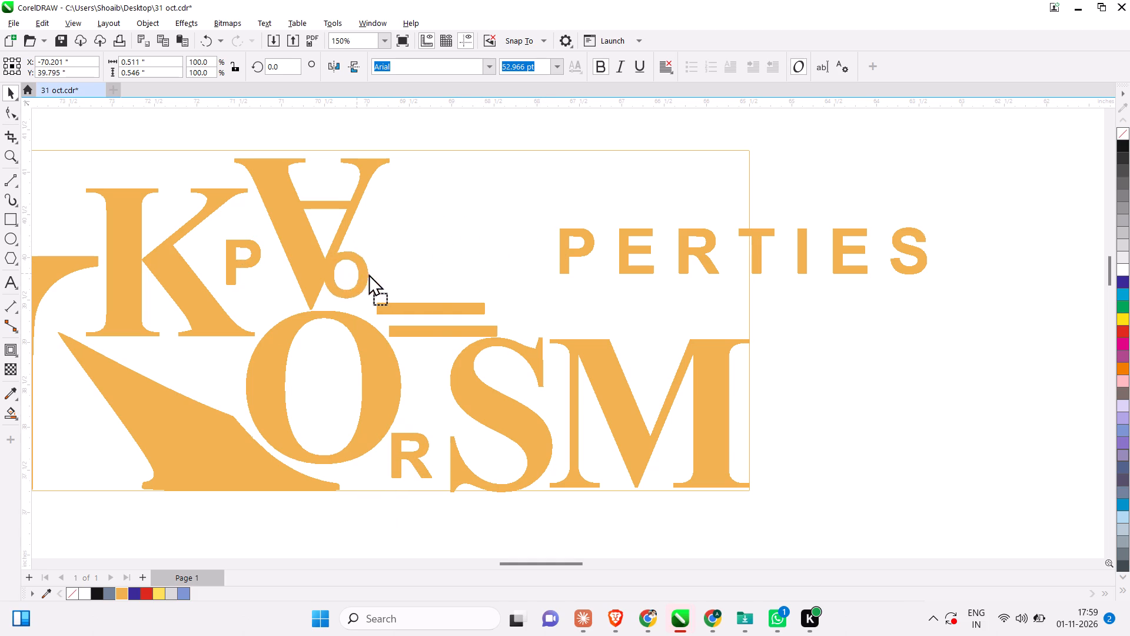
pyautogui.moveTo(368, 273); pyautogui.dragTo(374, 271)
pyautogui.moveTo(568, 252); pyautogui.dragTo(463, 264)
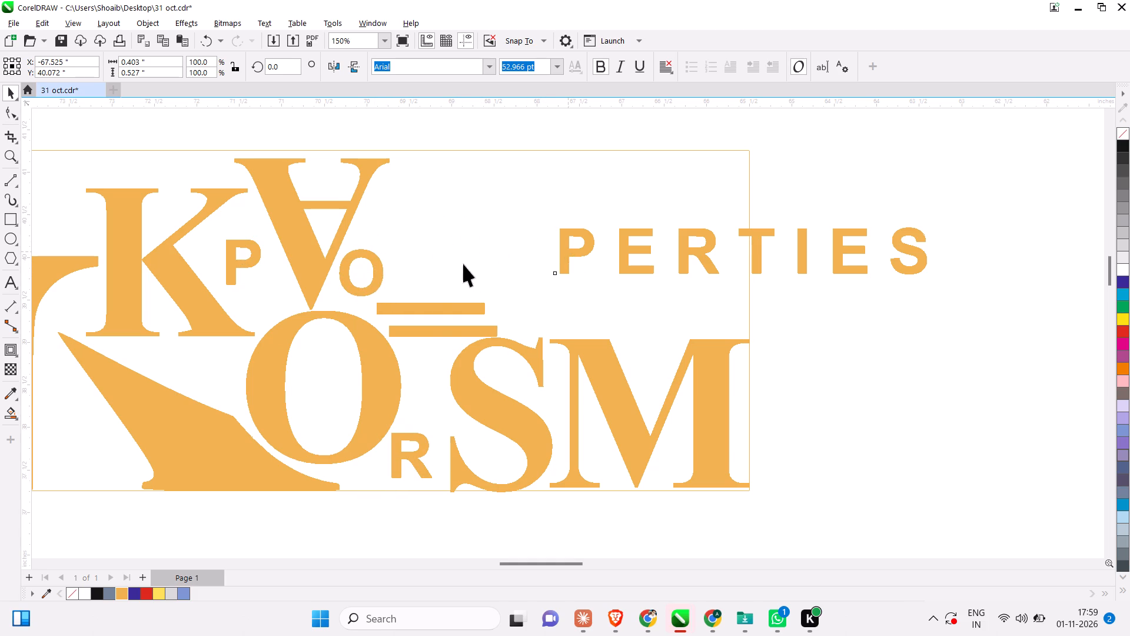
pyautogui.moveTo(463, 264); pyautogui.dragTo(394, 275)
pyautogui.moveTo(627, 247); pyautogui.dragTo(542, 251)
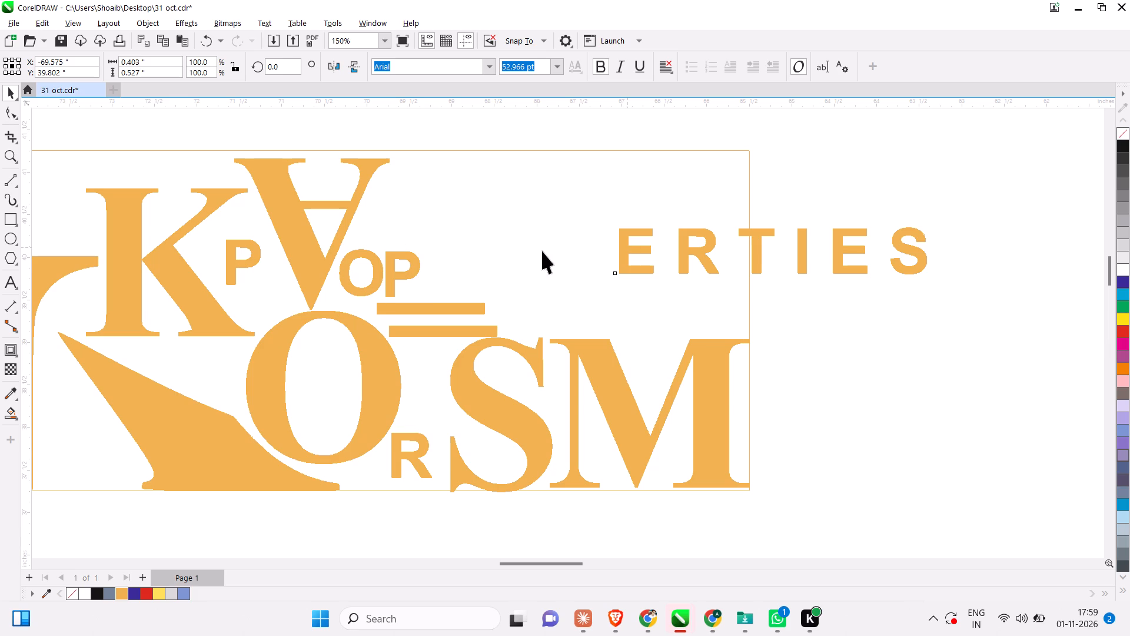
pyautogui.moveTo(542, 251); pyautogui.dragTo(439, 265)
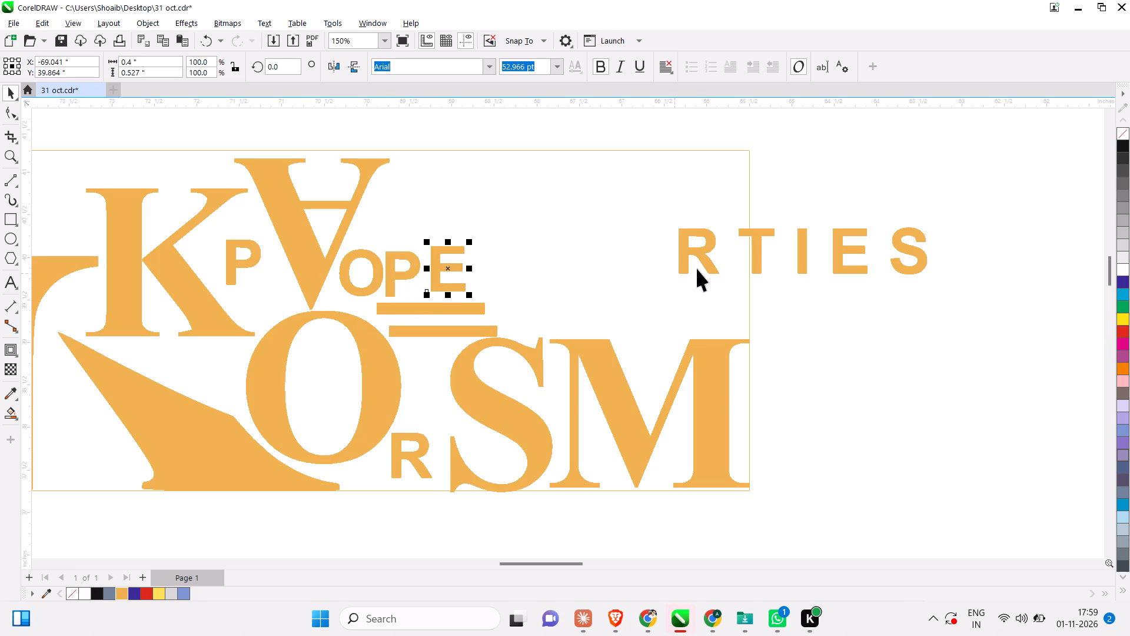
# Nest the second R and the T inside the large O's opening, with the R above the T.
pyautogui.moveTo(692, 247); pyautogui.dragTo(290, 375)
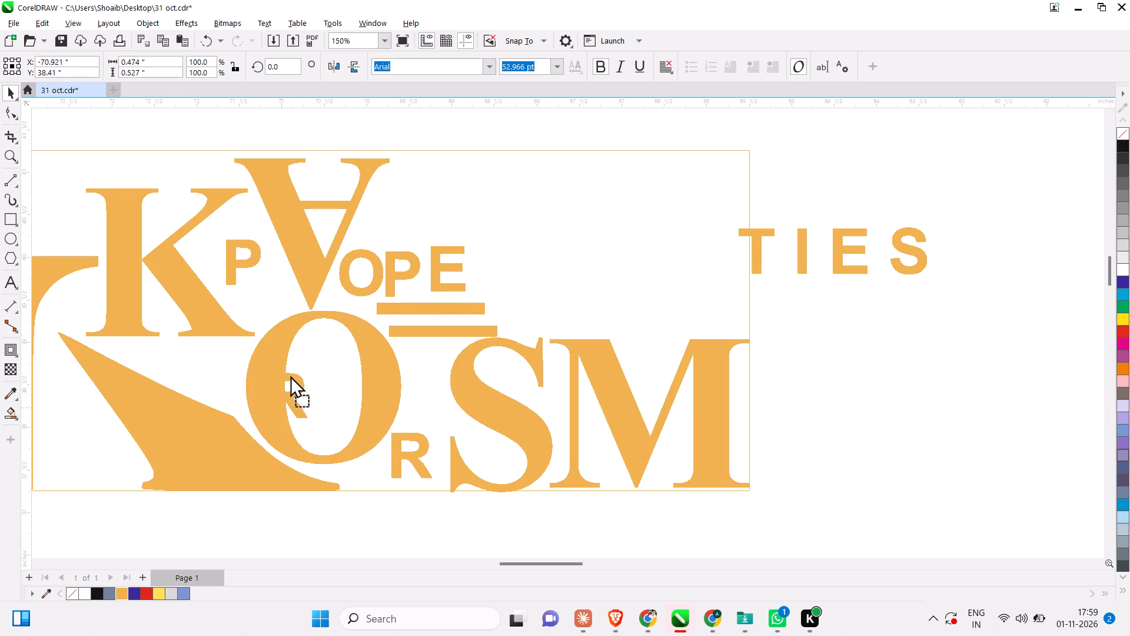
pyautogui.moveTo(290, 375); pyautogui.dragTo(325, 348)
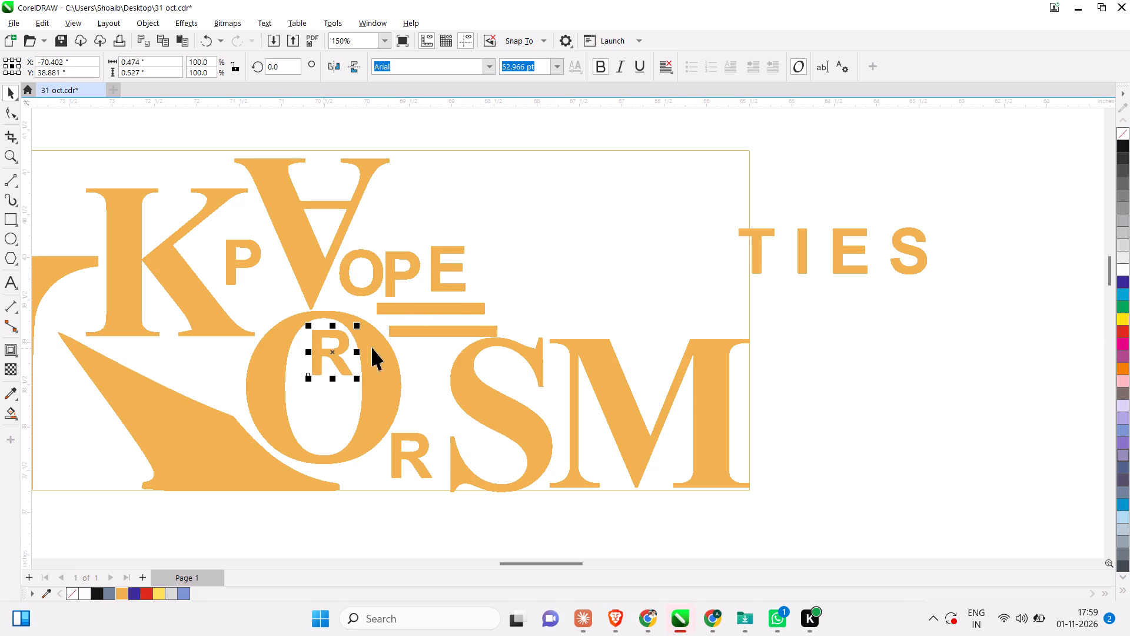
pyautogui.click(606, 236)
pyautogui.moveTo(773, 228); pyautogui.dragTo(772, 228)
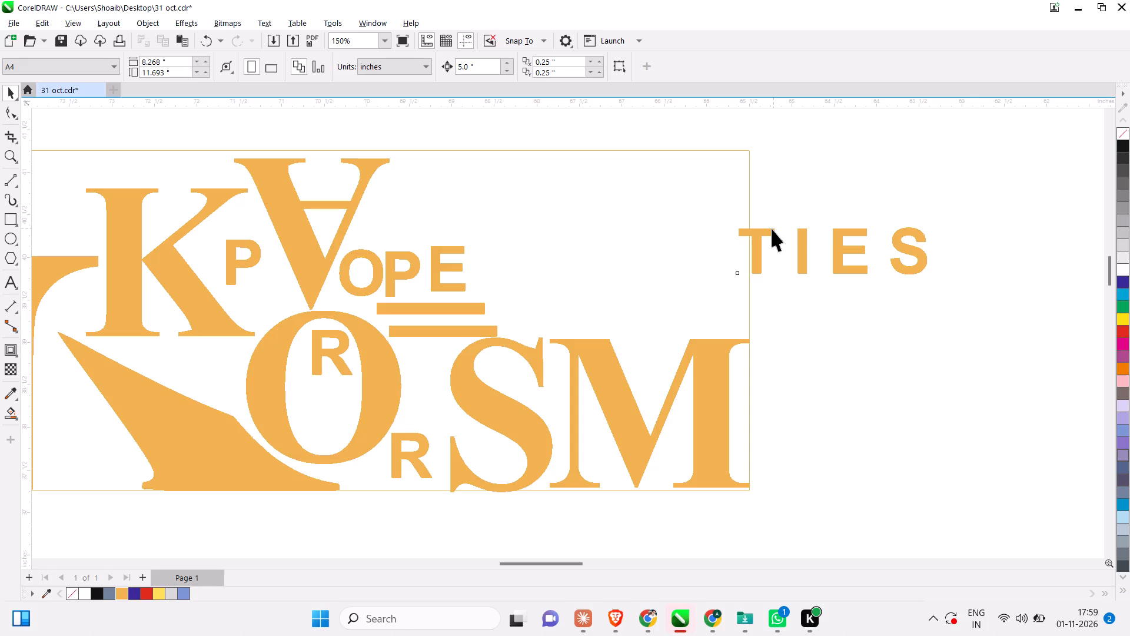
pyautogui.moveTo(772, 228); pyautogui.dragTo(351, 389)
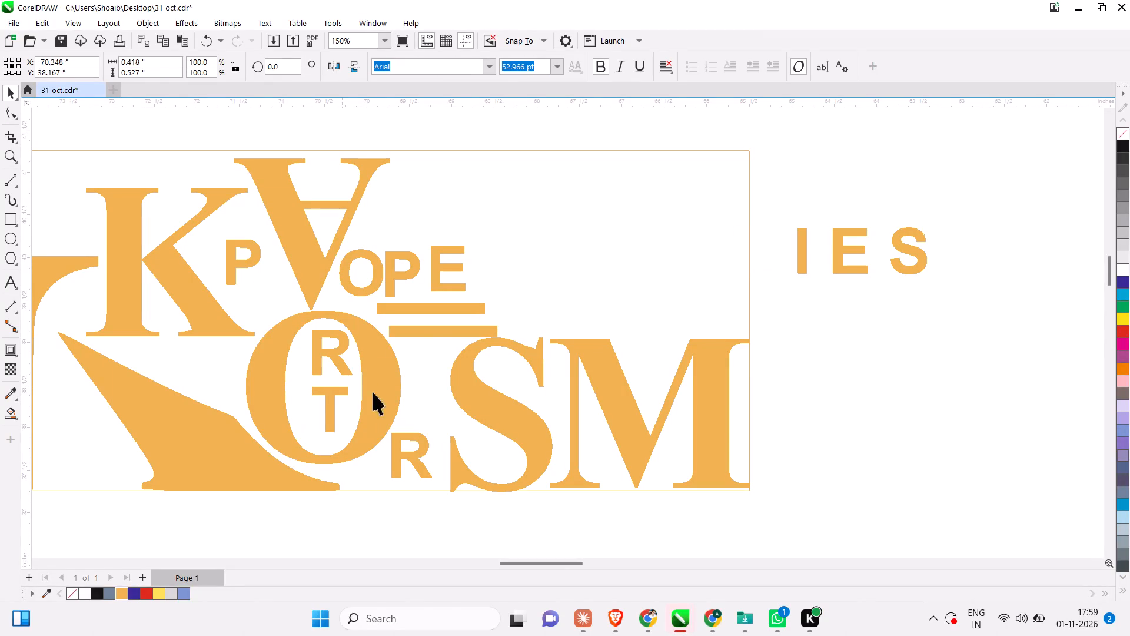
# Place the second E, the I and the small S side by side above the large S, continuing from the first E.
pyautogui.moveTo(850, 264); pyautogui.dragTo(585, 298)
pyautogui.moveTo(856, 271); pyautogui.dragTo(514, 314)
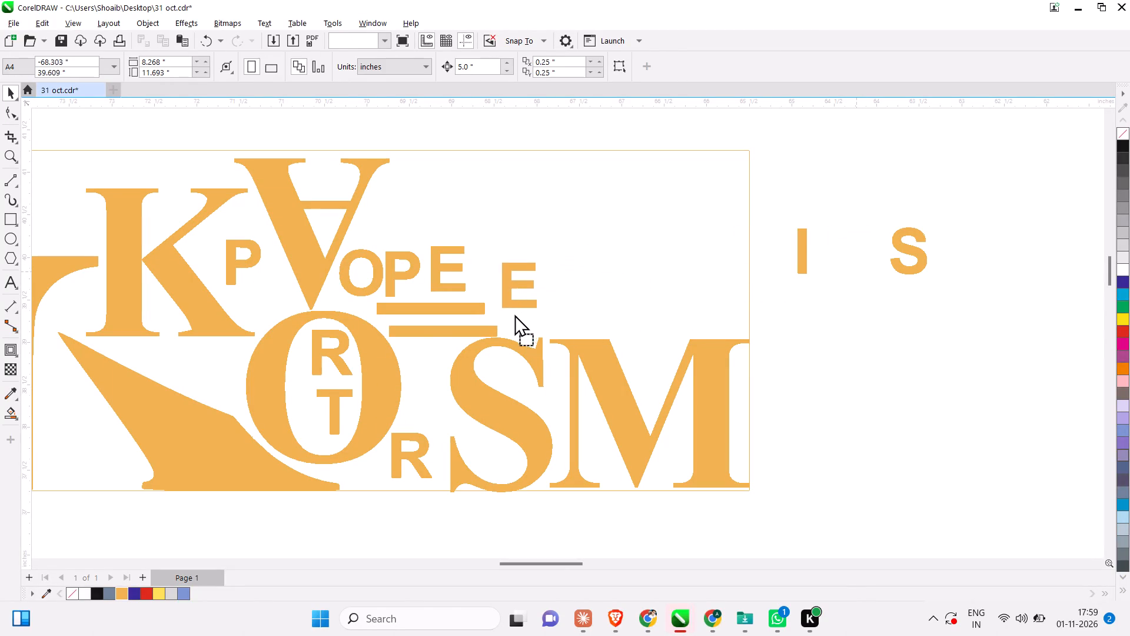
pyautogui.moveTo(514, 314); pyautogui.dragTo(509, 316)
pyautogui.moveTo(800, 263); pyautogui.dragTo(632, 299)
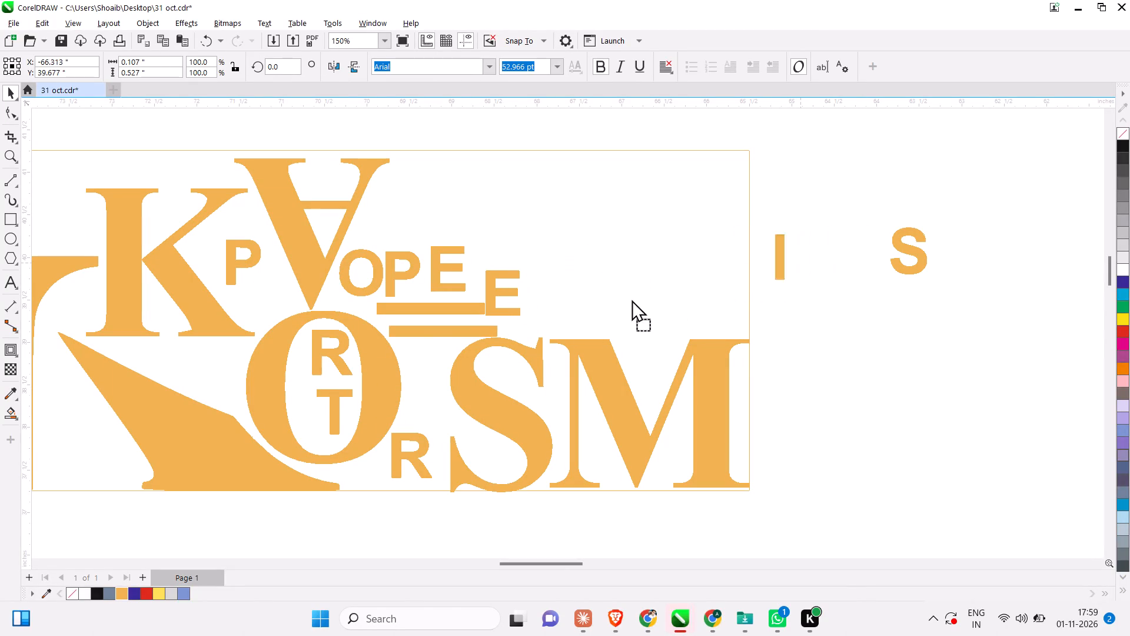
pyautogui.moveTo(632, 299); pyautogui.dragTo(534, 313)
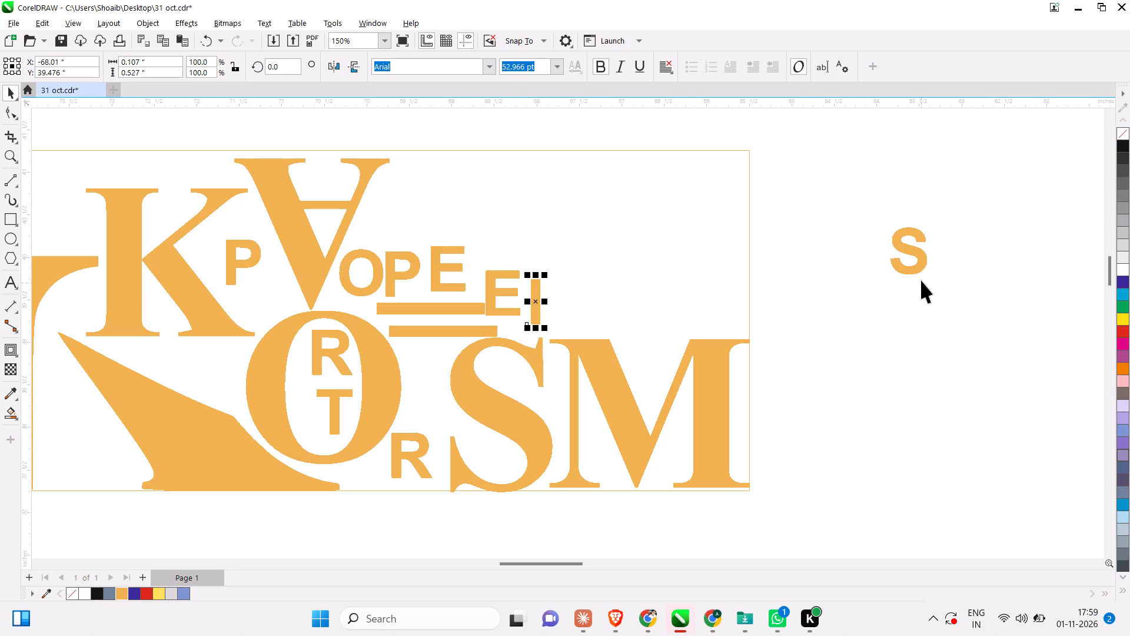
pyautogui.moveTo(921, 264); pyautogui.dragTo(577, 322)
pyautogui.click(661, 286)
# Move the three small window squares from inside the large ring into the 10.5 by 4 inch rectangle, just above the M.
pyautogui.scroll(-11, 631, 316)
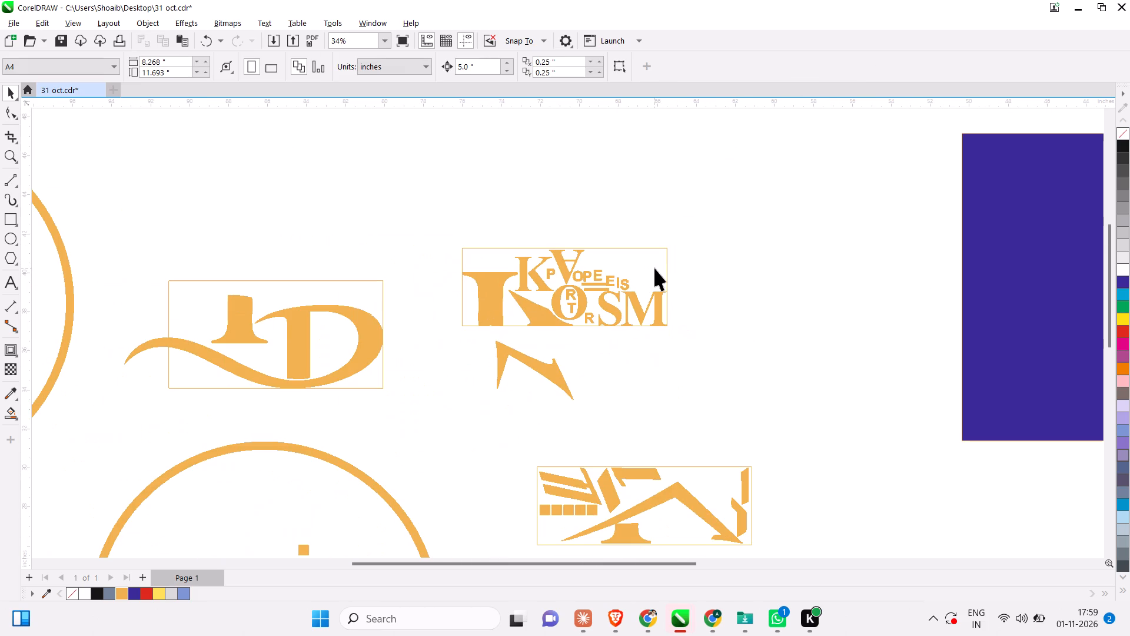
pyautogui.scroll(-2, 673, 268)
pyautogui.click(714, 367)
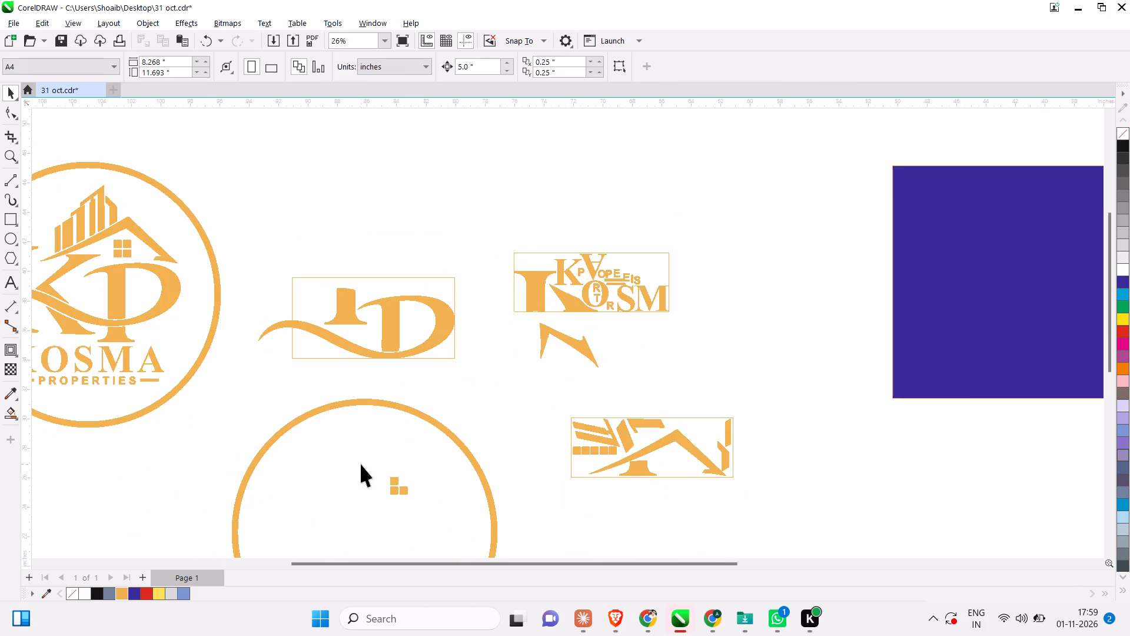
pyautogui.moveTo(540, 428); pyautogui.dragTo(334, 505)
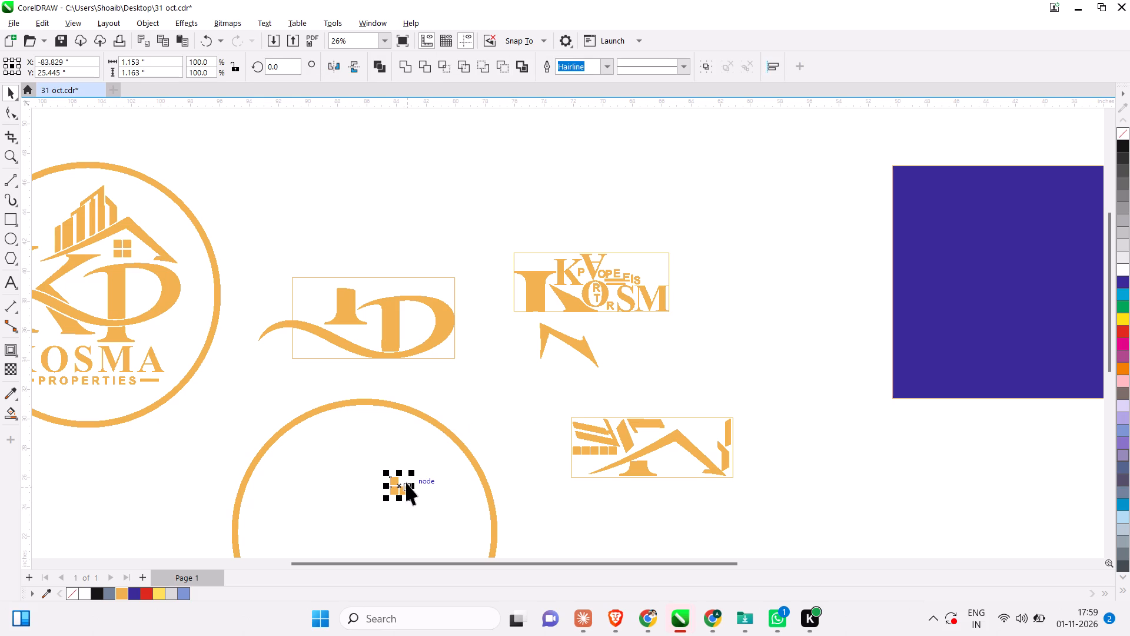
pyautogui.moveTo(404, 493); pyautogui.dragTo(650, 259)
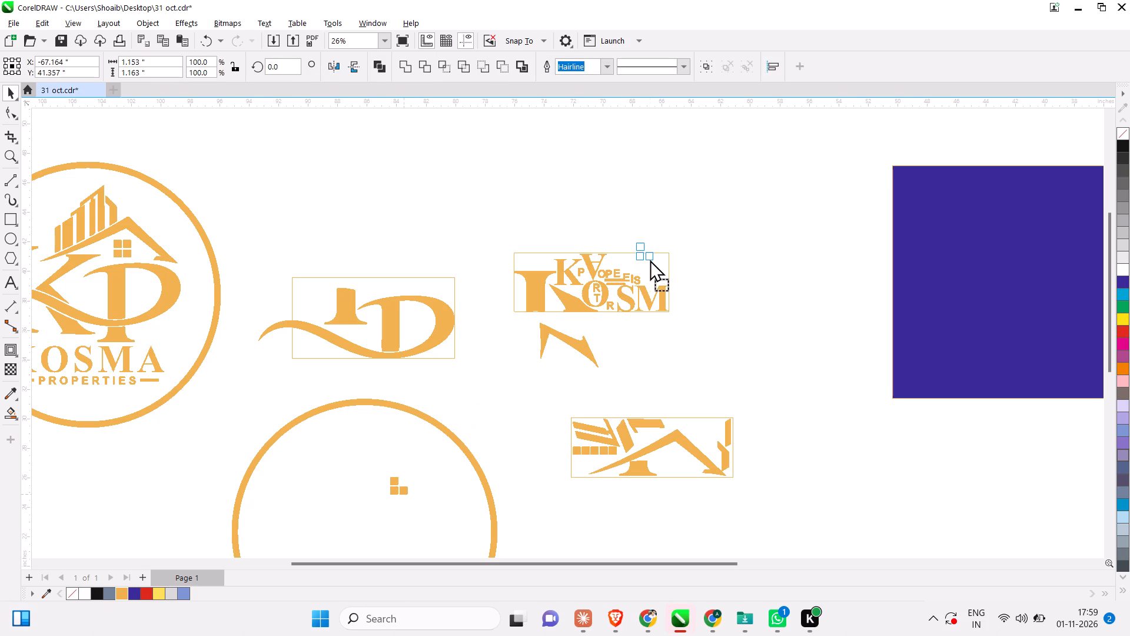
pyautogui.moveTo(650, 259); pyautogui.dragTo(658, 269)
pyautogui.scroll(10, 665, 270)
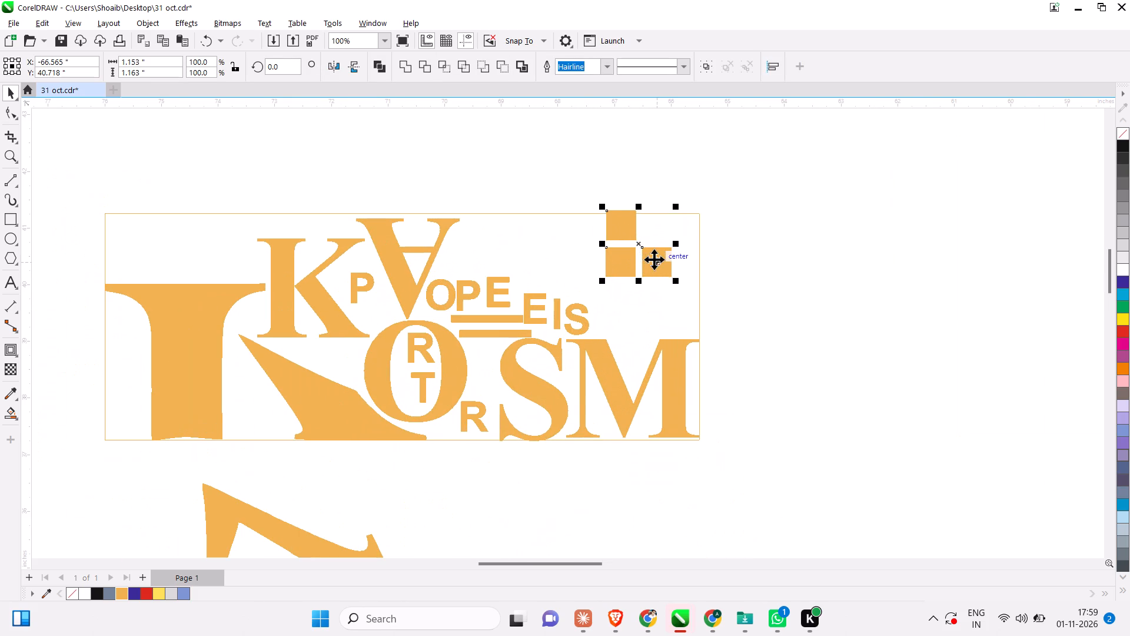
pyautogui.moveTo(654, 259); pyautogui.dragTo(648, 315)
pyautogui.click(749, 298)
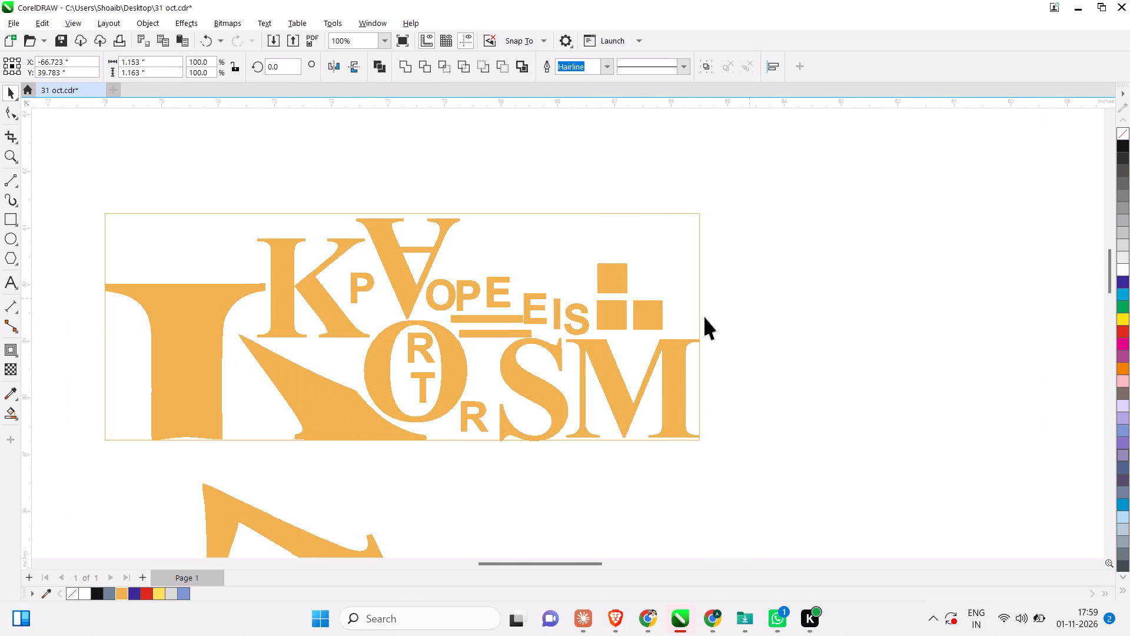
# Begin saving a copy of the drawing to the Desktop as "31 kasim" and open the file version choices.
pyautogui.scroll(-5, 481, 349)
pyautogui.scroll(-3, 553, 331)
pyautogui.scroll(-3, 569, 442)
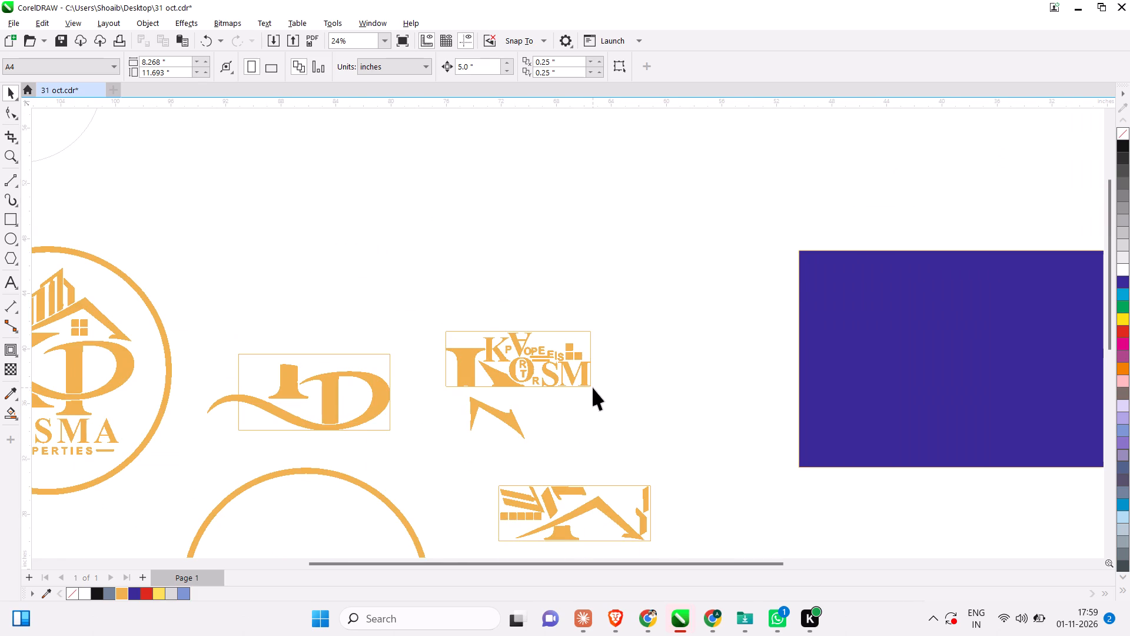
pyautogui.scroll(-2, 593, 387)
pyautogui.scroll(-1, 387, 276)
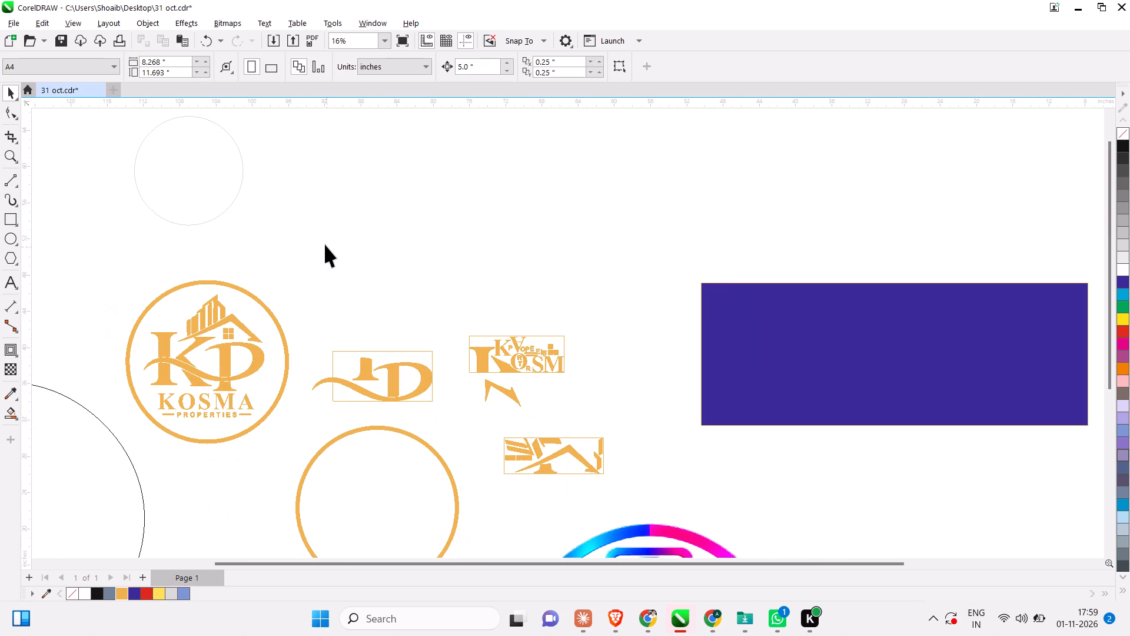
pyautogui.scroll(-3, 361, 241)
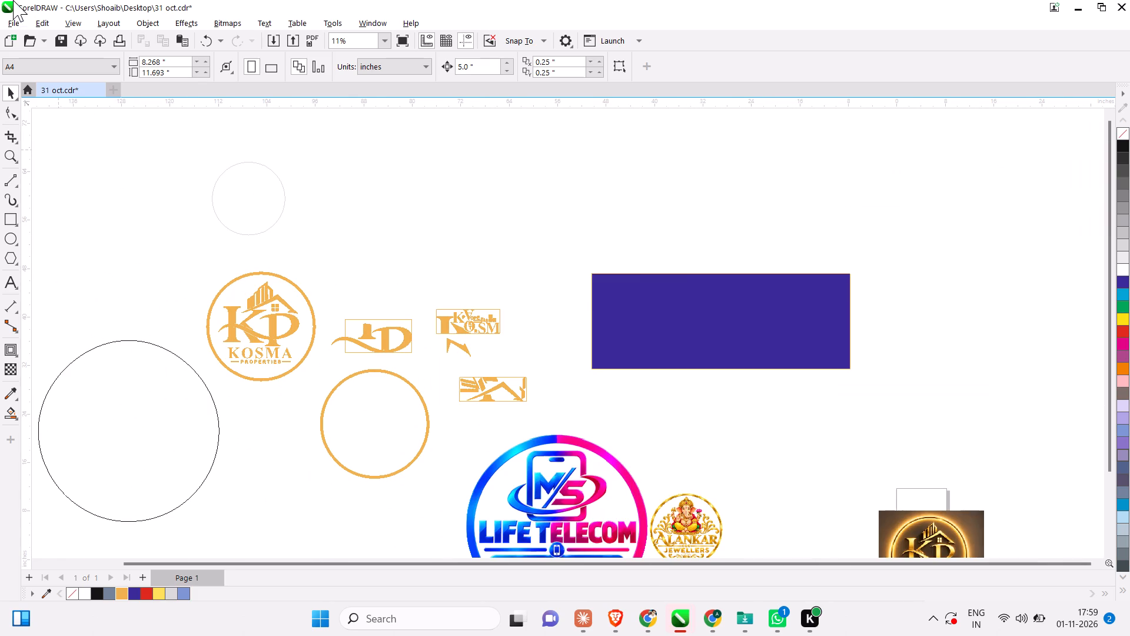
pyautogui.click(4, 18)
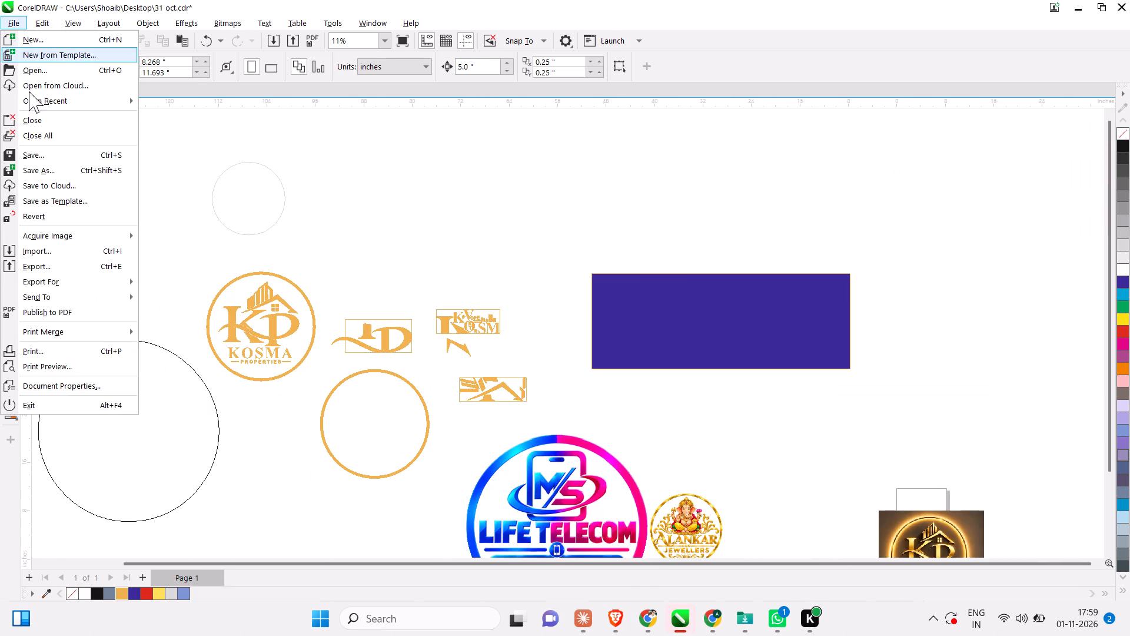
pyautogui.click(55, 174)
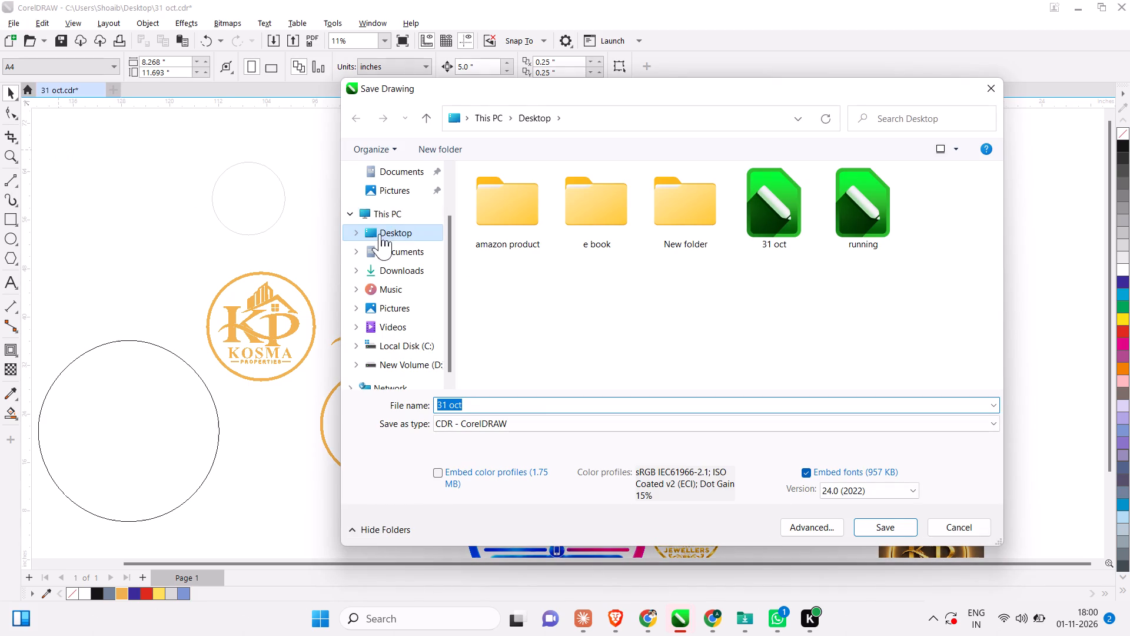
pyautogui.click(405, 233)
pyautogui.click(520, 400)
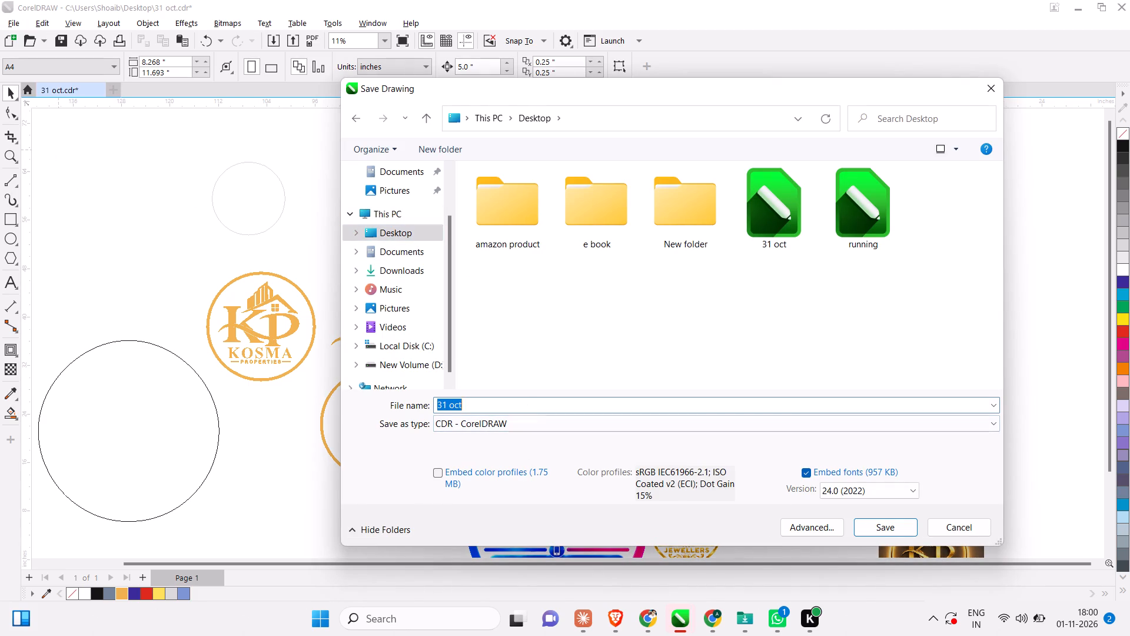
pyautogui.write('31 kasim')
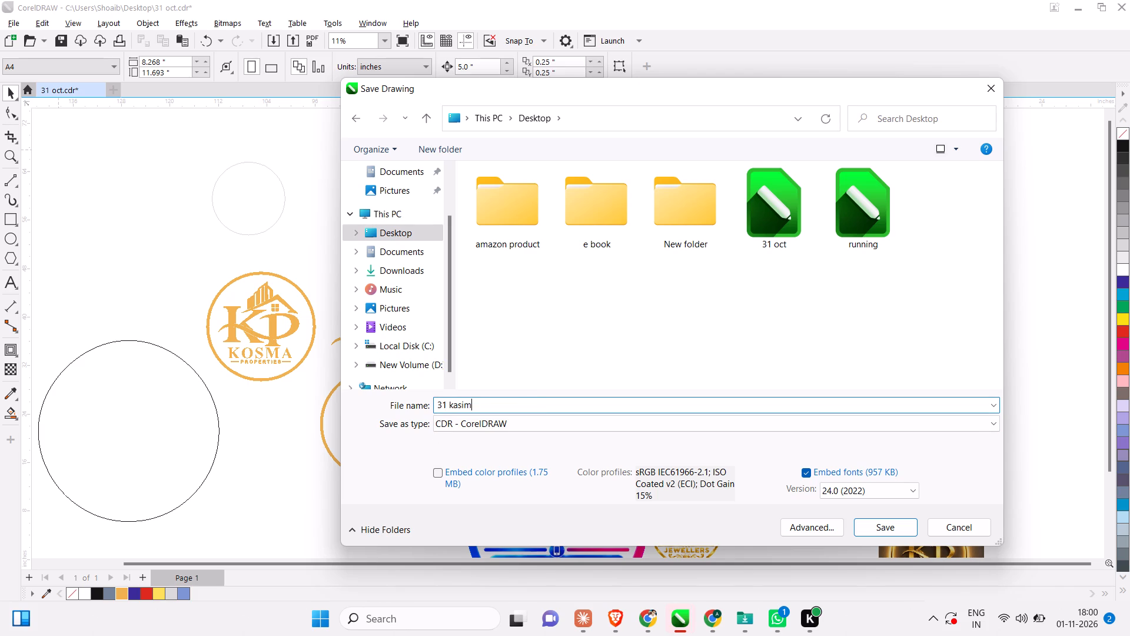
pyautogui.click(899, 485)
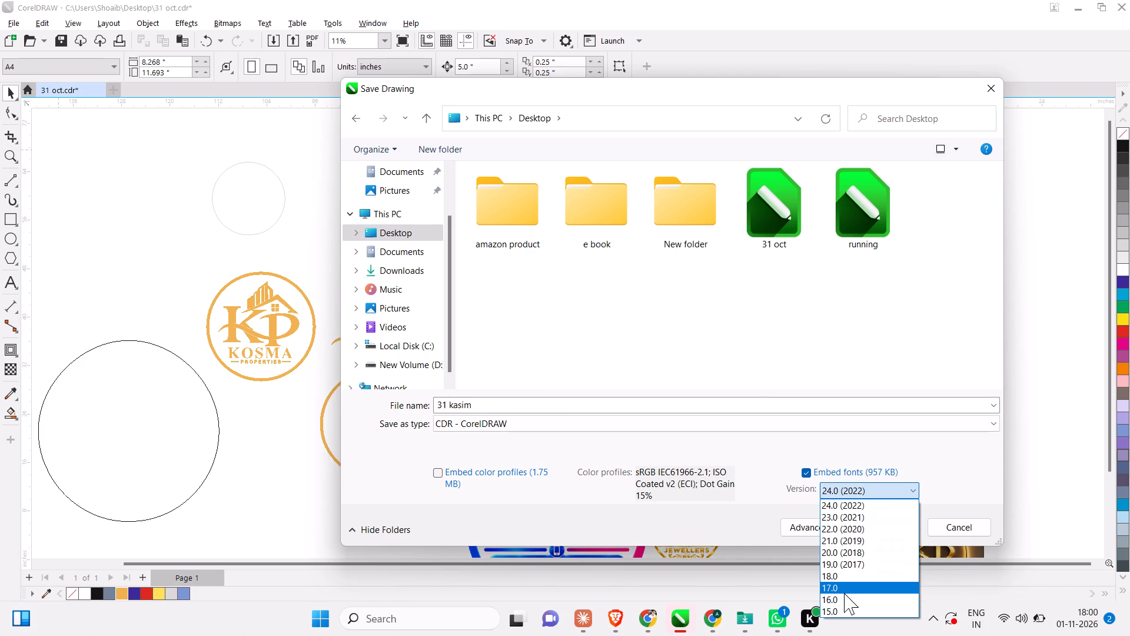
# Set the file version to 17.0 and save the "31 kasim" copy to the Desktop.
pyautogui.click(845, 591)
pyautogui.click(896, 524)
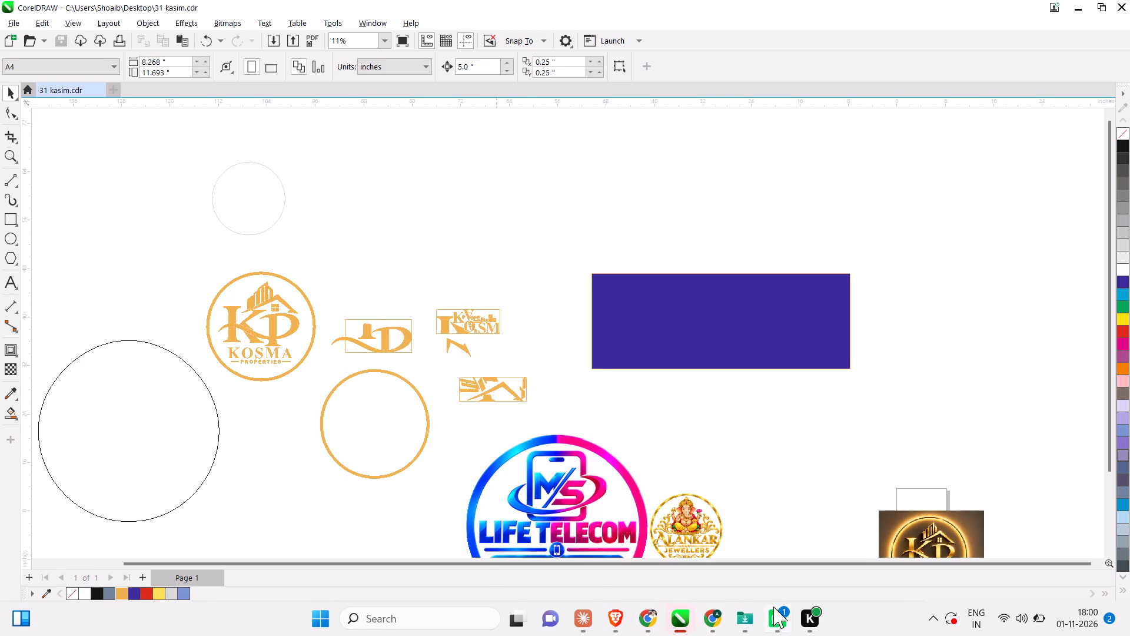
# Switch to Google Chrome and begin a Google search starting with "w".
pyautogui.click(650, 615)
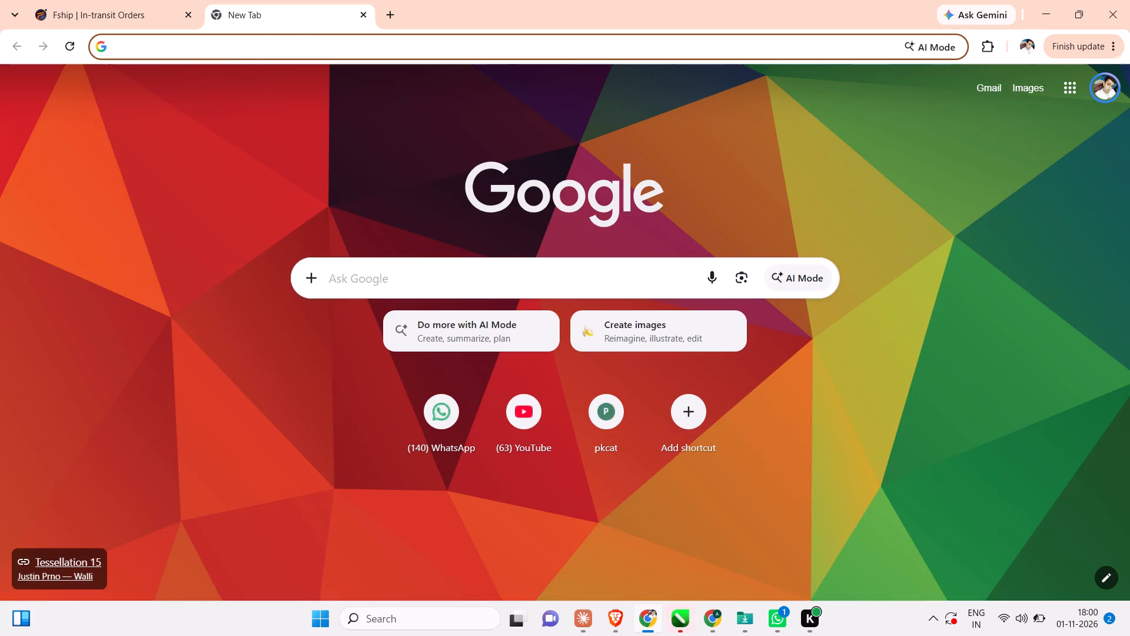
pyautogui.click(361, 279)
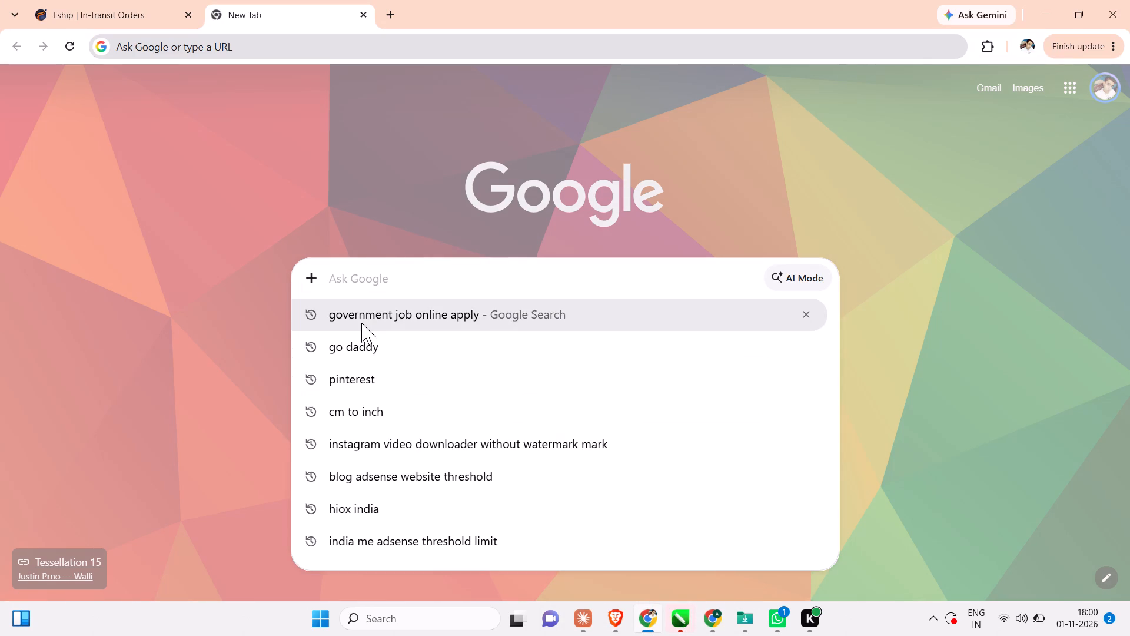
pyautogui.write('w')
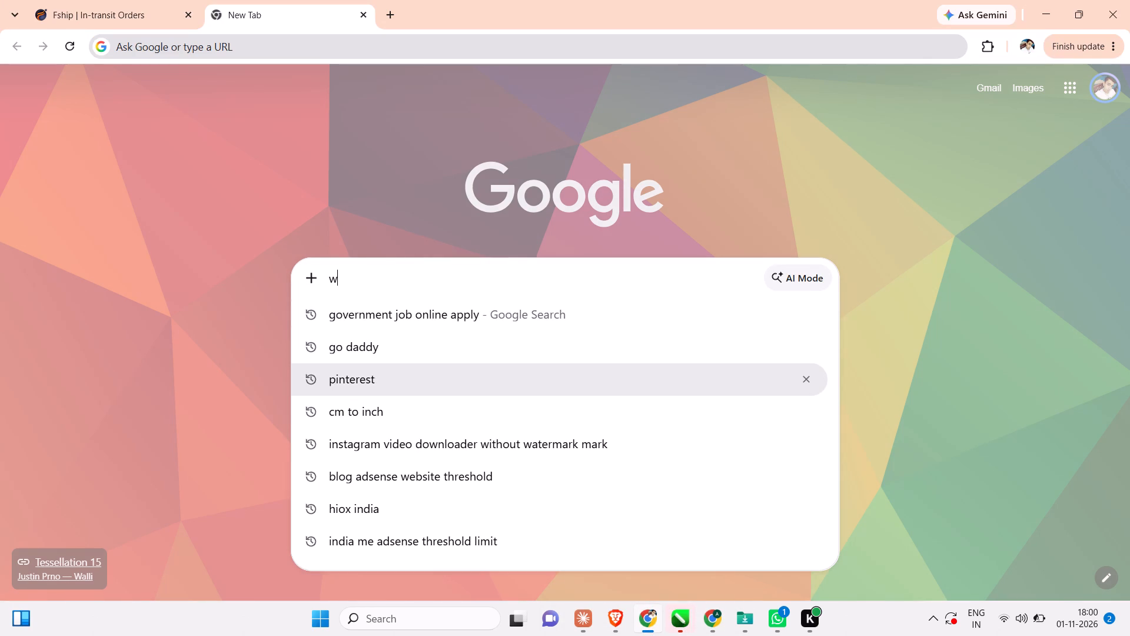
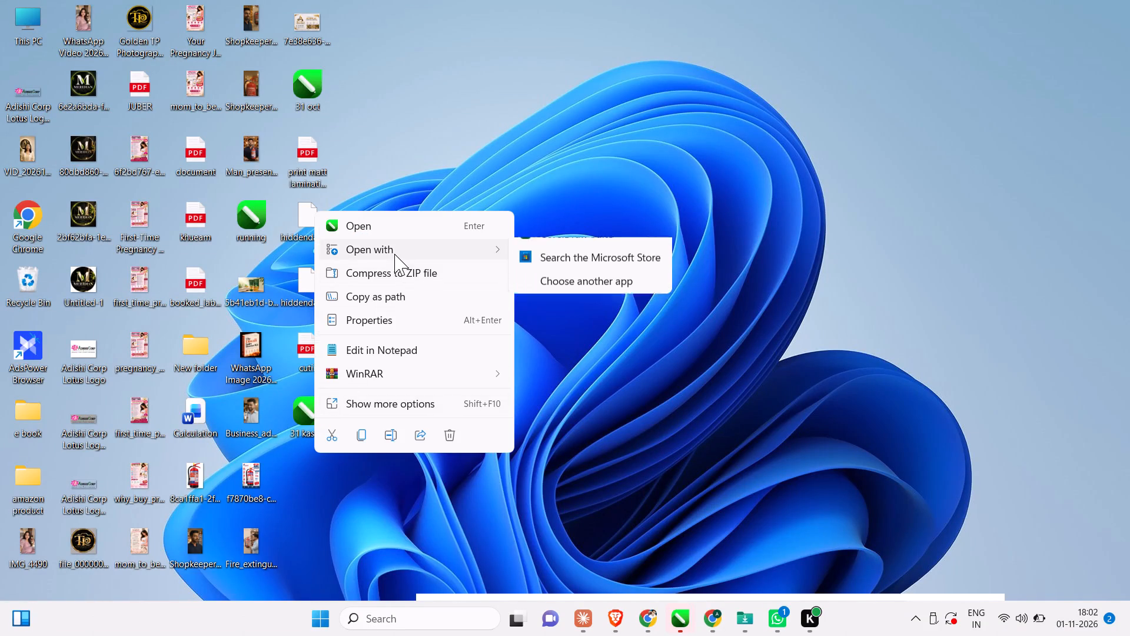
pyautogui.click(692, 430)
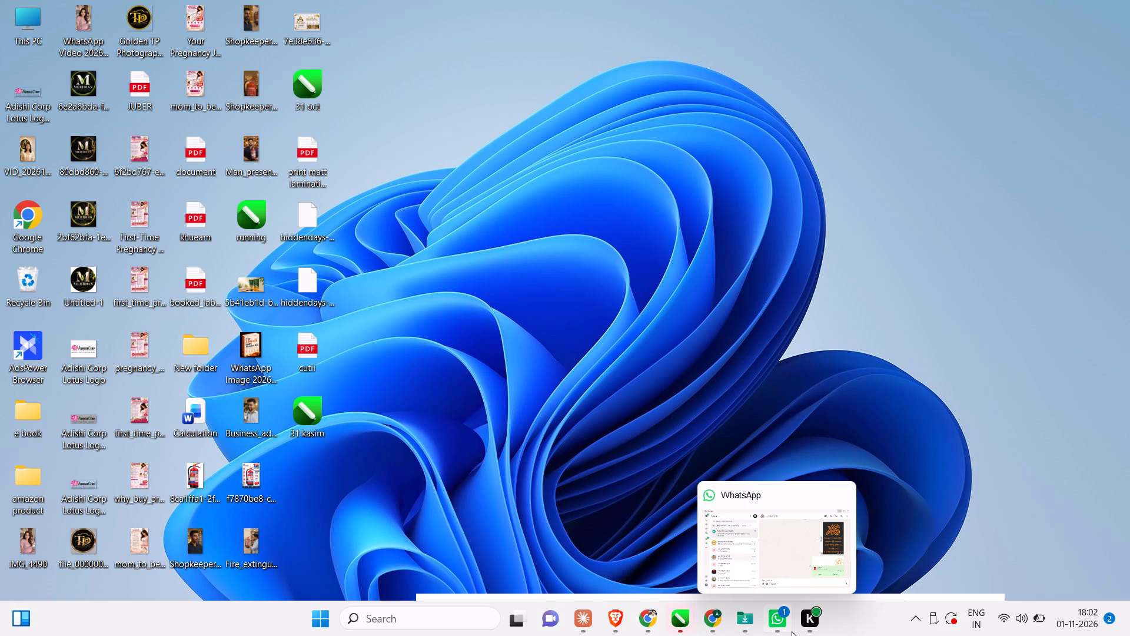
# Open the K@$!M (E:) drive from This PC in File Explorer.
pyautogui.doubleClick(30, 26)
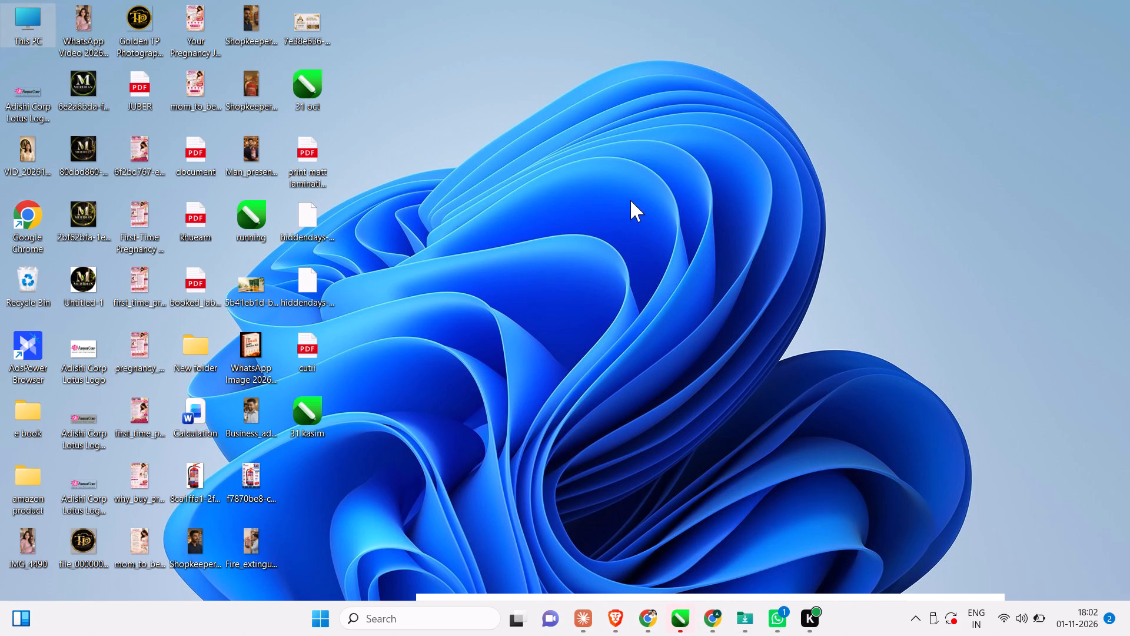
pyautogui.doubleClick(26, 27)
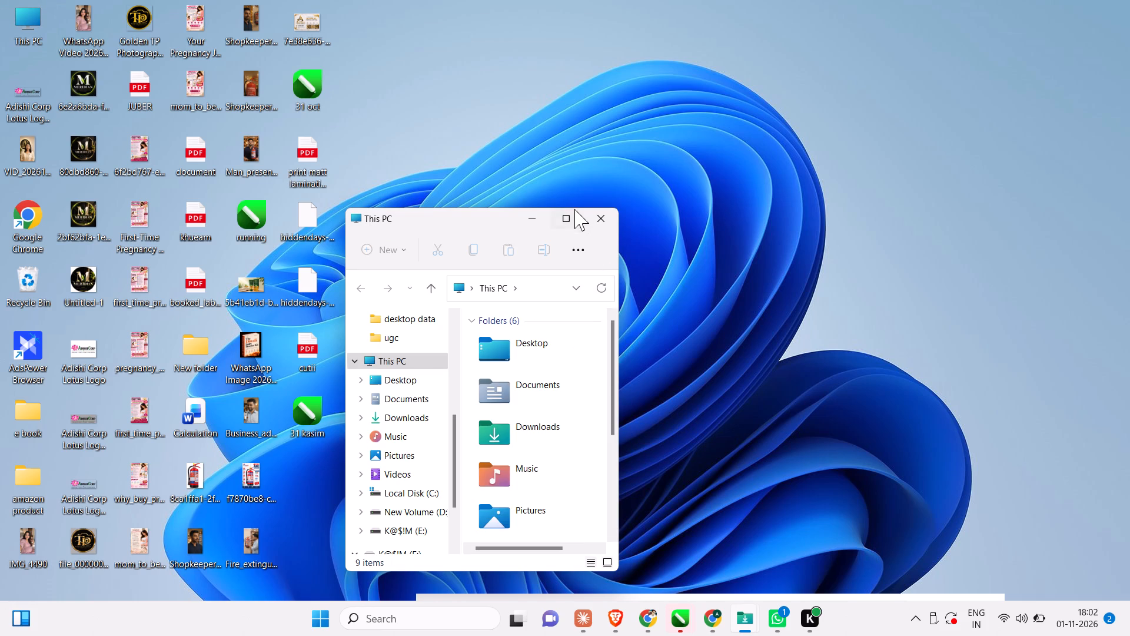
pyautogui.click(574, 209)
pyautogui.click(558, 233)
pyautogui.click(558, 233)
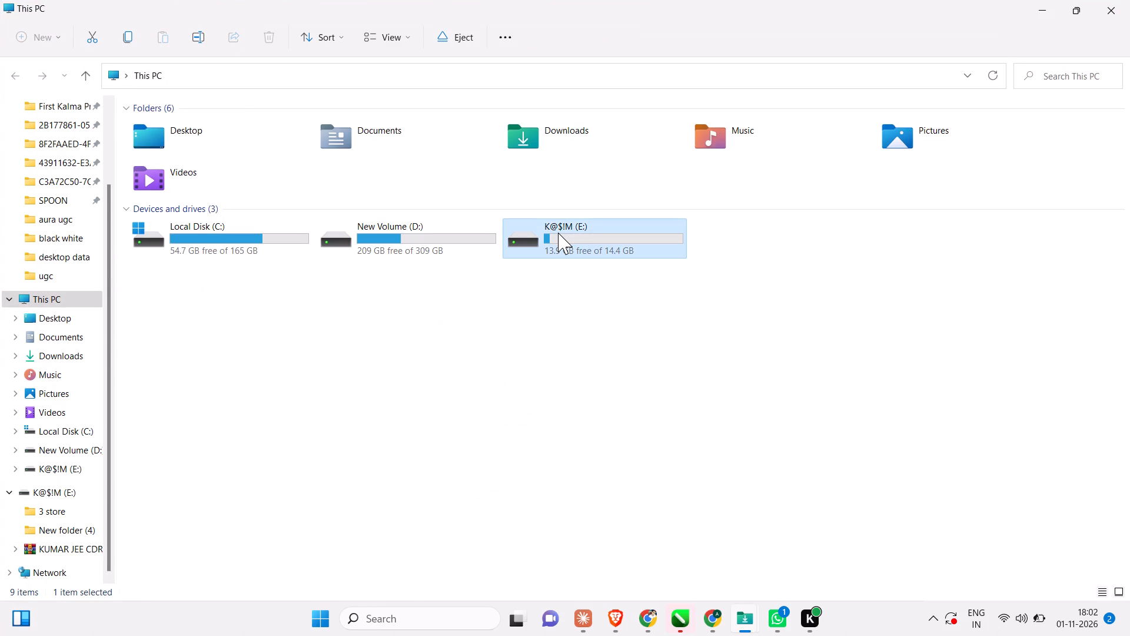
pyautogui.doubleClick(558, 233)
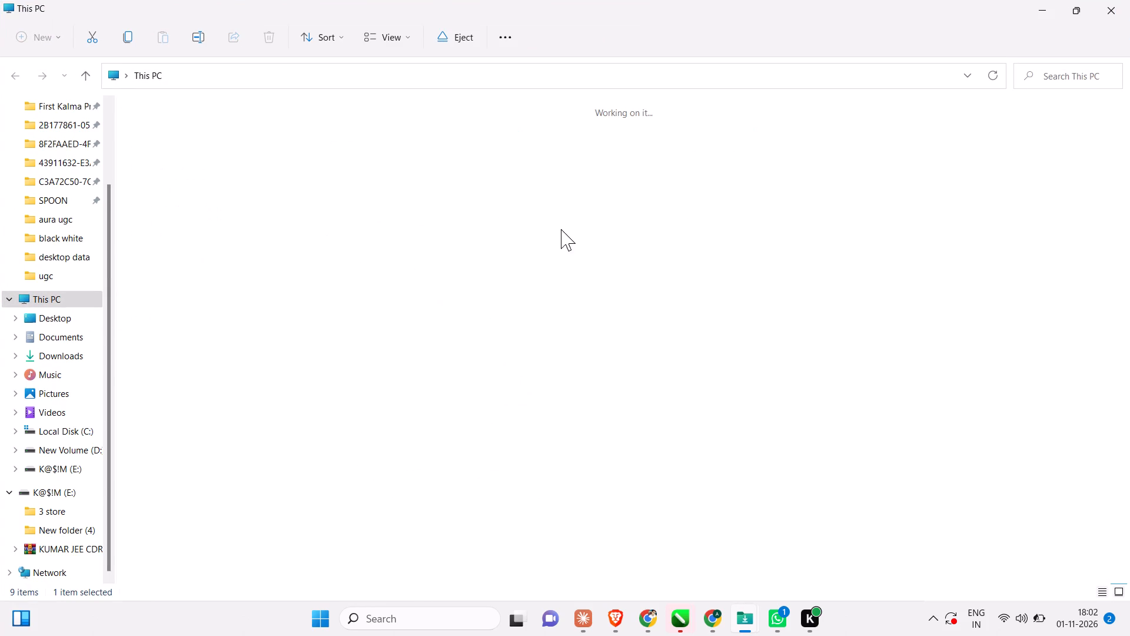
# Copy the 31 kasim drawing from the desktop to the E: drive, with the drive's window resized and set beside the desktop files.
pyautogui.click(1078, 9)
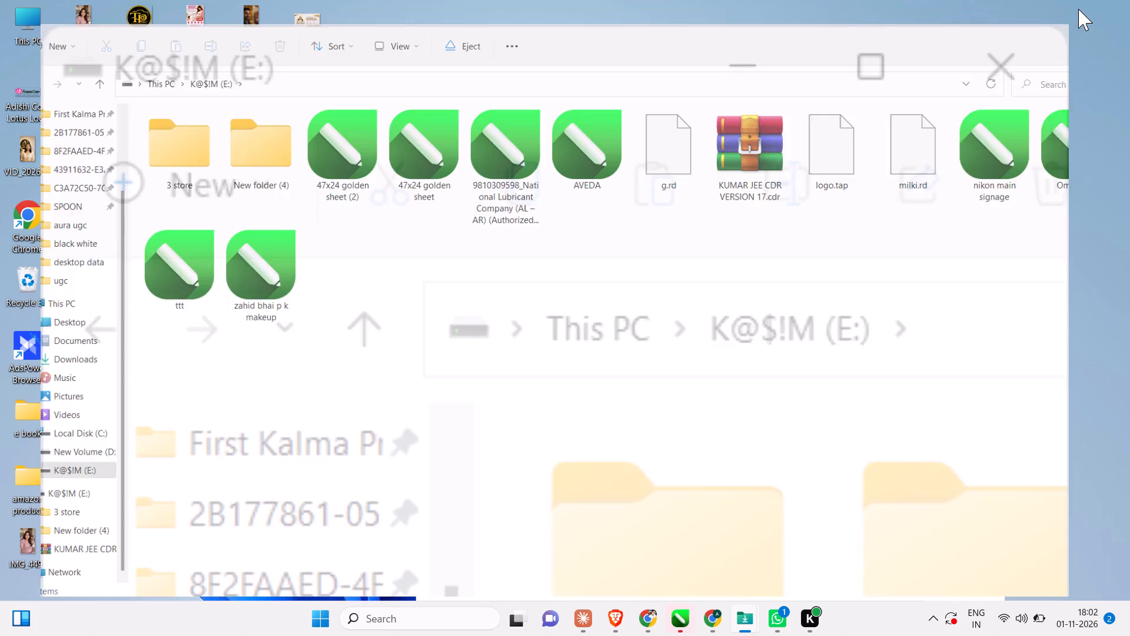
pyautogui.moveTo(441, 210); pyautogui.dragTo(451, 211)
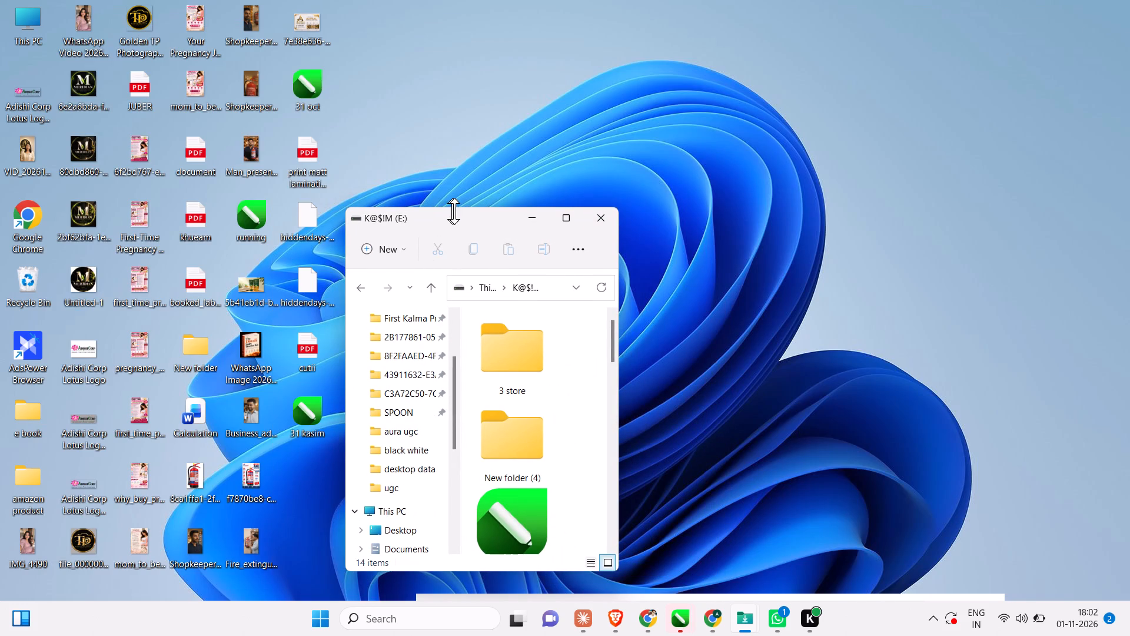
pyautogui.moveTo(454, 211); pyautogui.dragTo(476, 75)
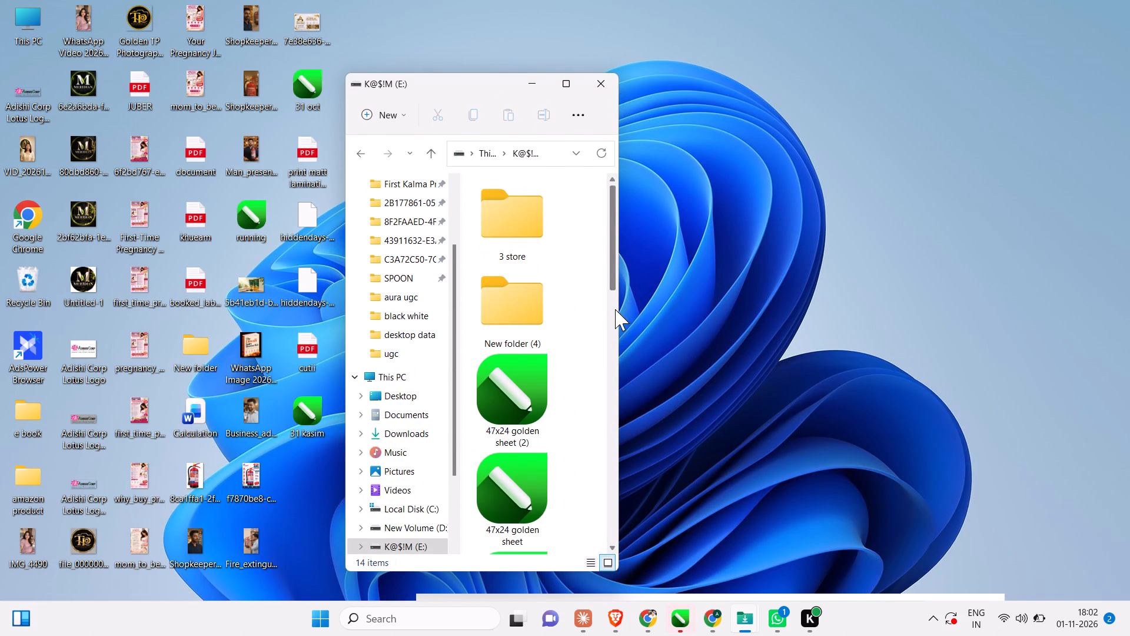
pyautogui.moveTo(621, 316); pyautogui.dragTo(880, 289)
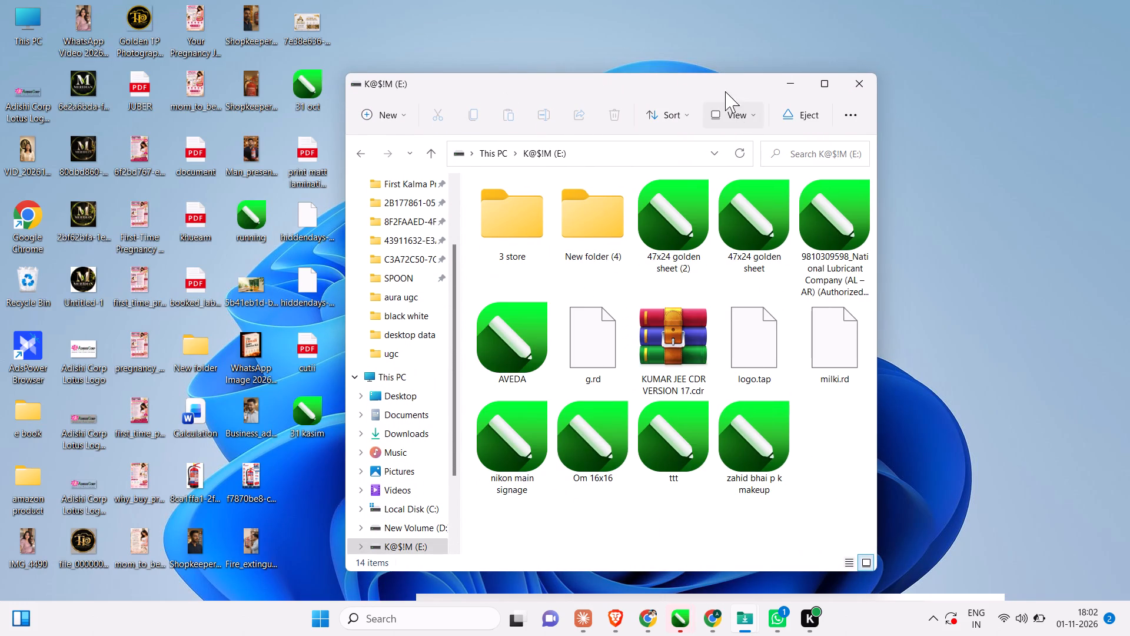
pyautogui.moveTo(722, 86); pyautogui.dragTo(998, 23)
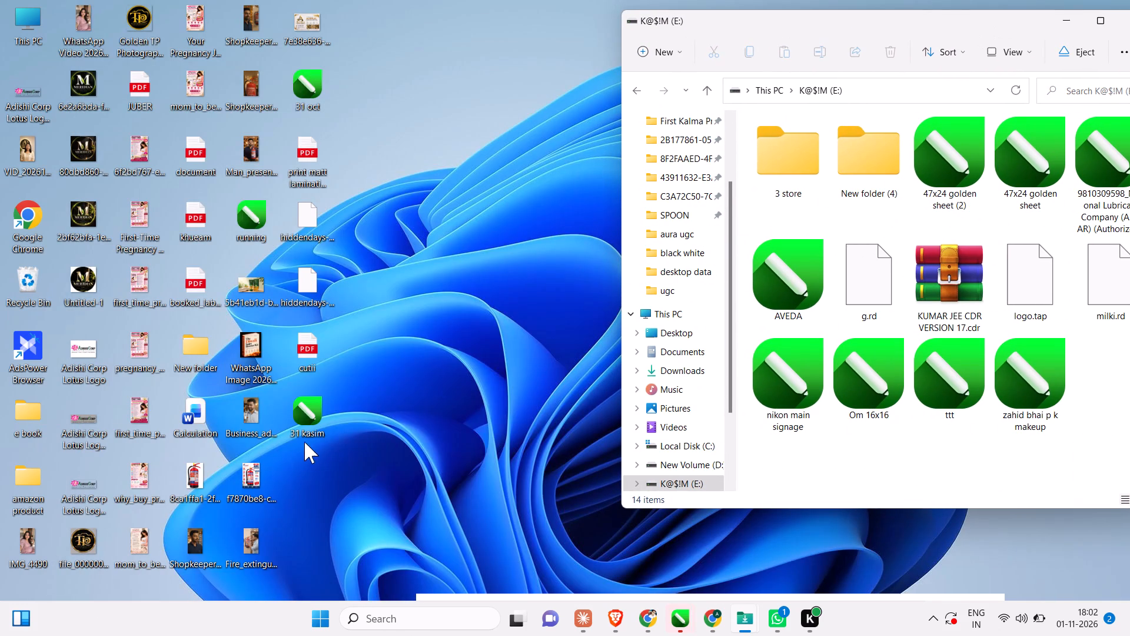
pyautogui.moveTo(310, 426); pyautogui.dragTo(958, 446)
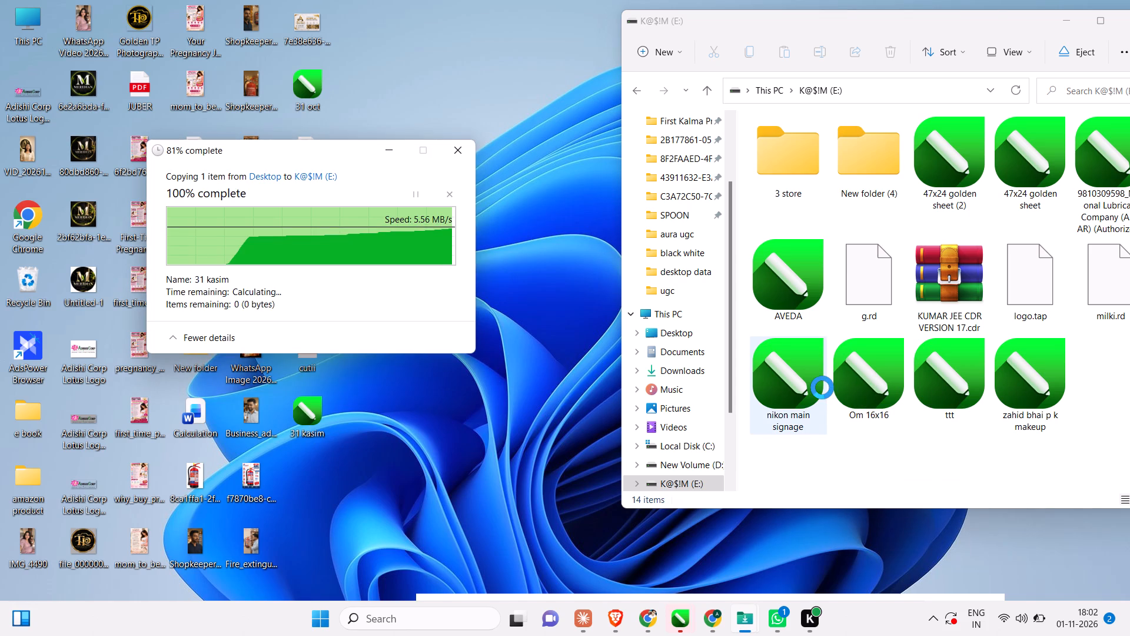
pyautogui.click(473, 300)
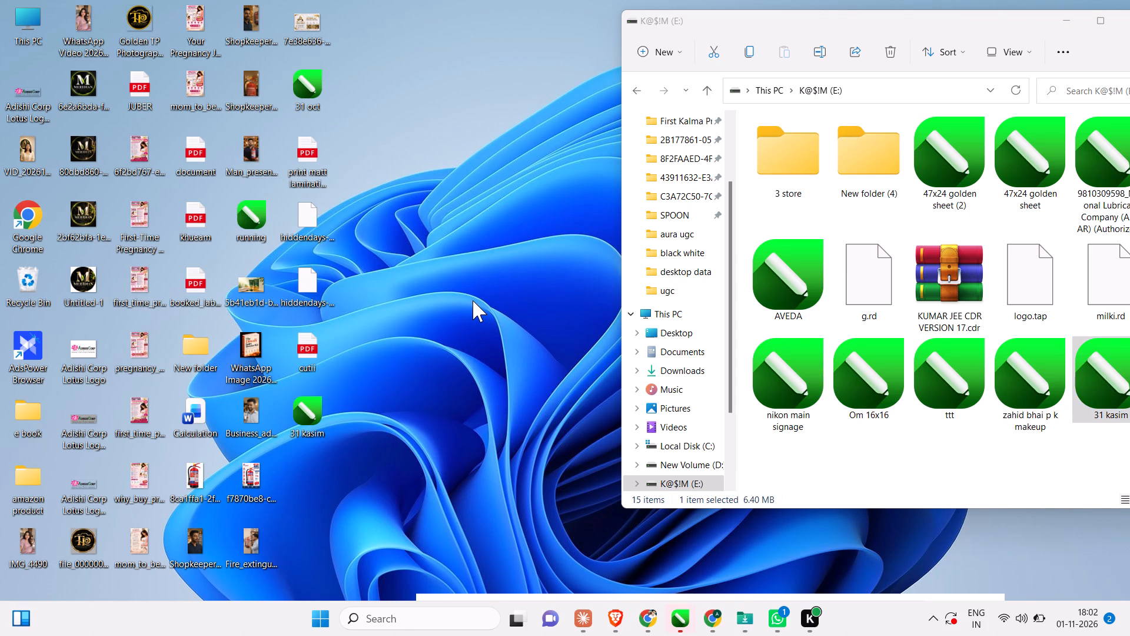
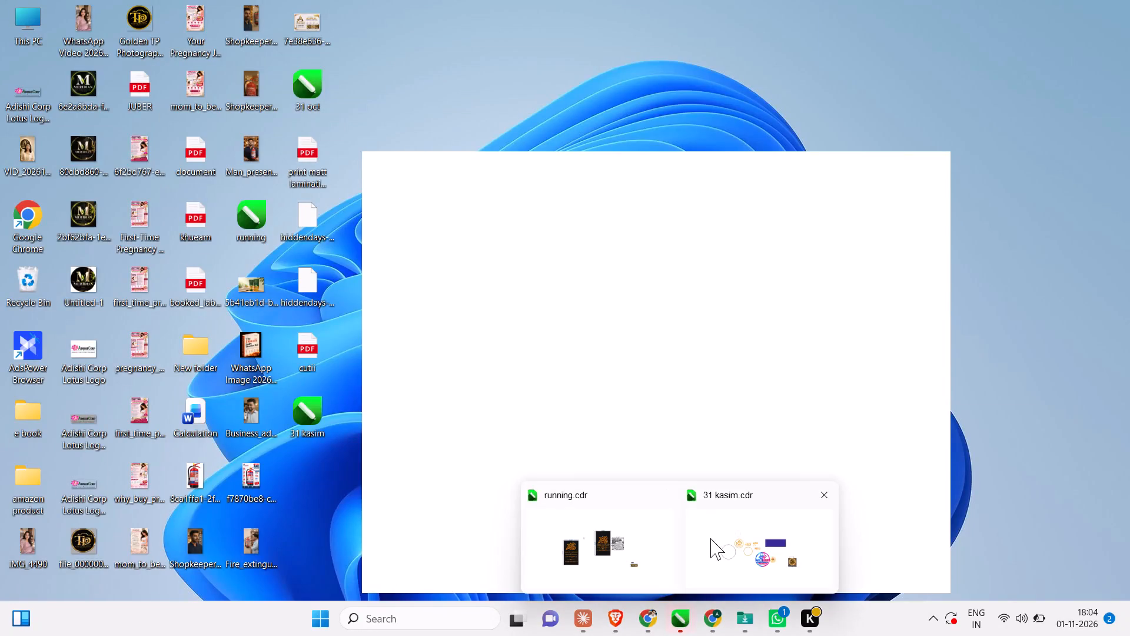
# Switch to the 31 kasim drawing in CorelDRAW and delete the solid purple rectangle above the Life Telecom logo.
pyautogui.click(720, 533)
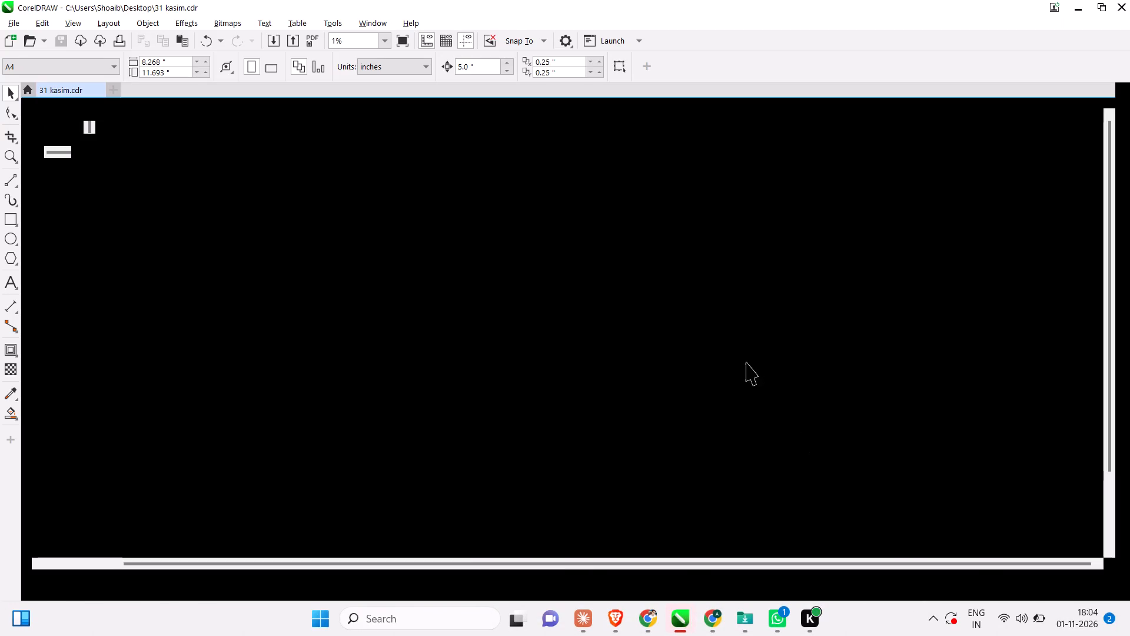
pyautogui.scroll(-3, 742, 390)
pyautogui.scroll(-2, 808, 377)
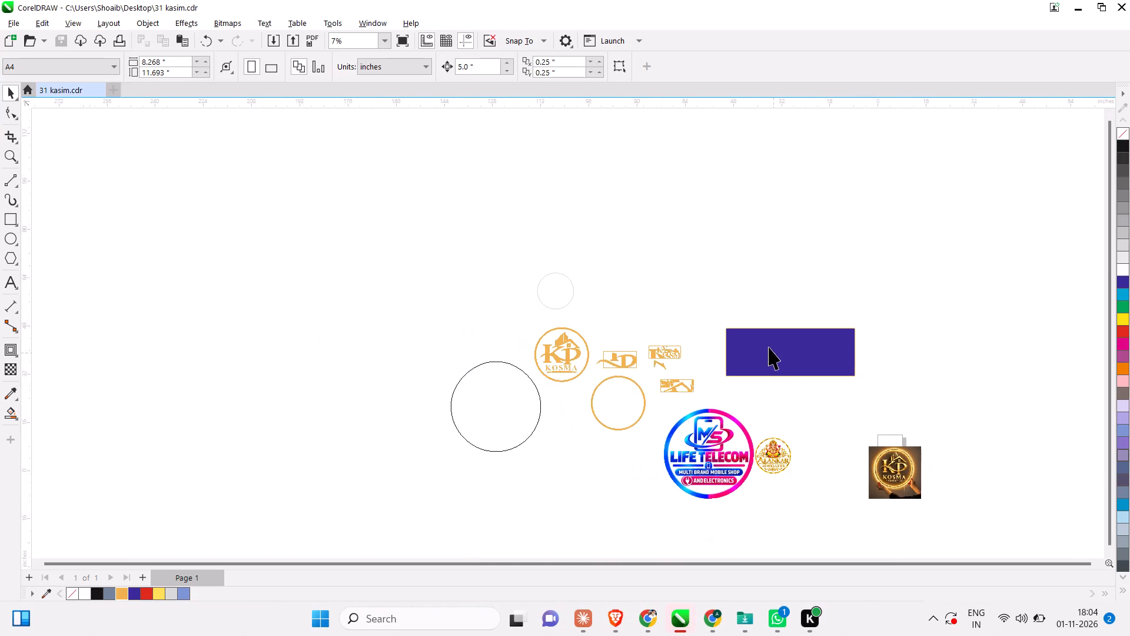
pyautogui.scroll(-1, 769, 347)
pyautogui.scroll(3, 739, 433)
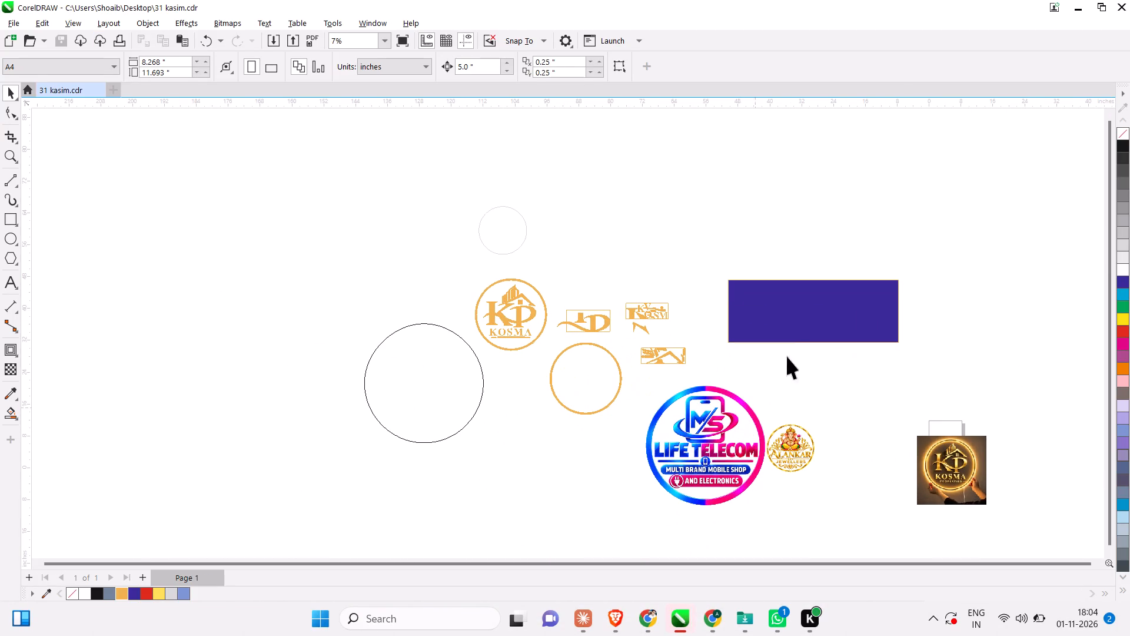
pyautogui.click(796, 320)
pyautogui.press('Delete')
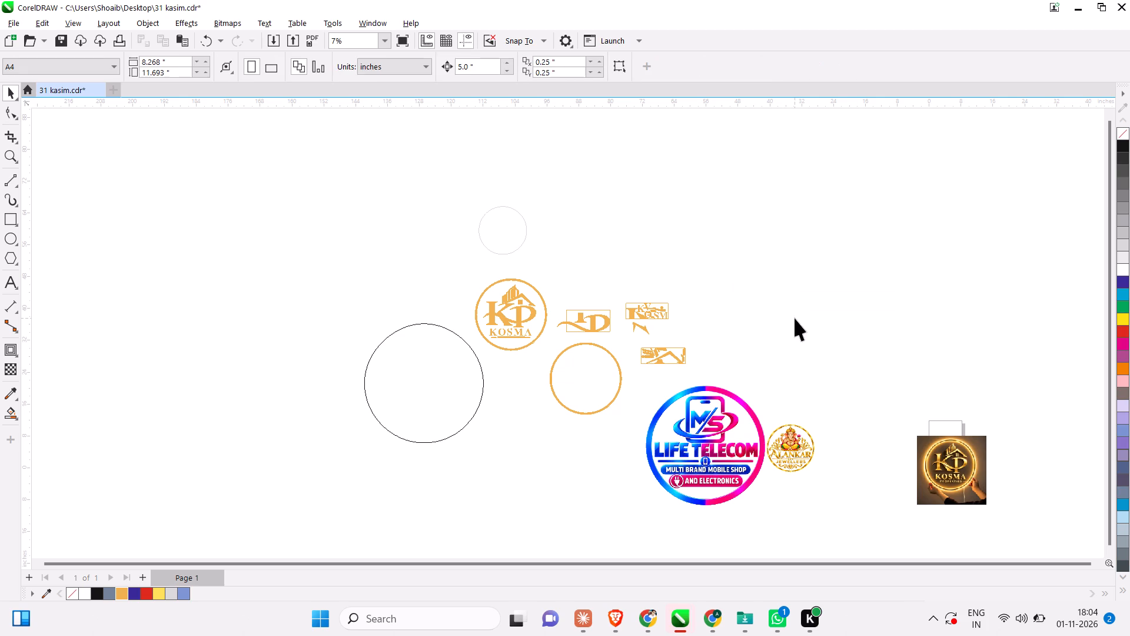
# Delete the round Life Telecom logo together with the small Alankar Jewellers logo beside it.
pyautogui.scroll(5, 756, 416)
pyautogui.scroll(-7, 752, 416)
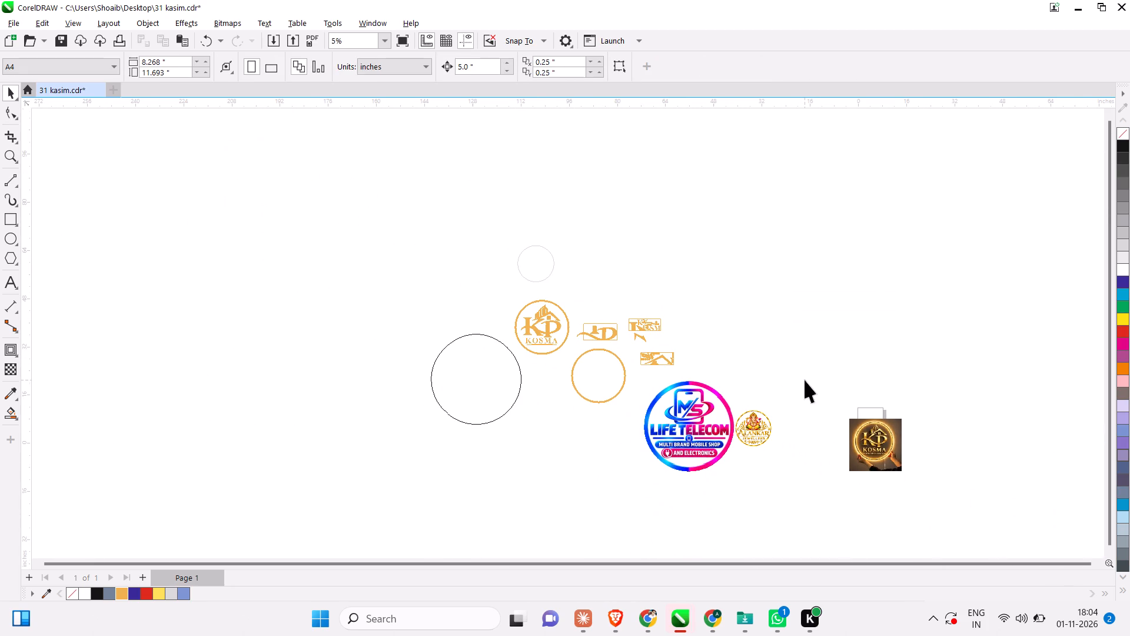
pyautogui.moveTo(805, 380); pyautogui.dragTo(623, 483)
pyautogui.press('Delete')
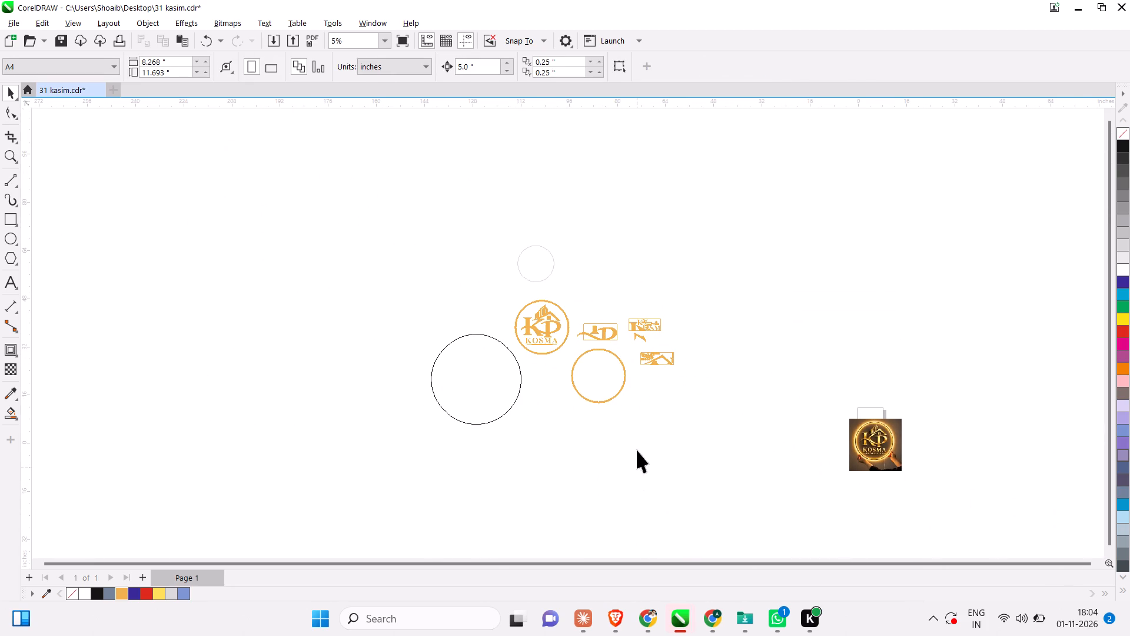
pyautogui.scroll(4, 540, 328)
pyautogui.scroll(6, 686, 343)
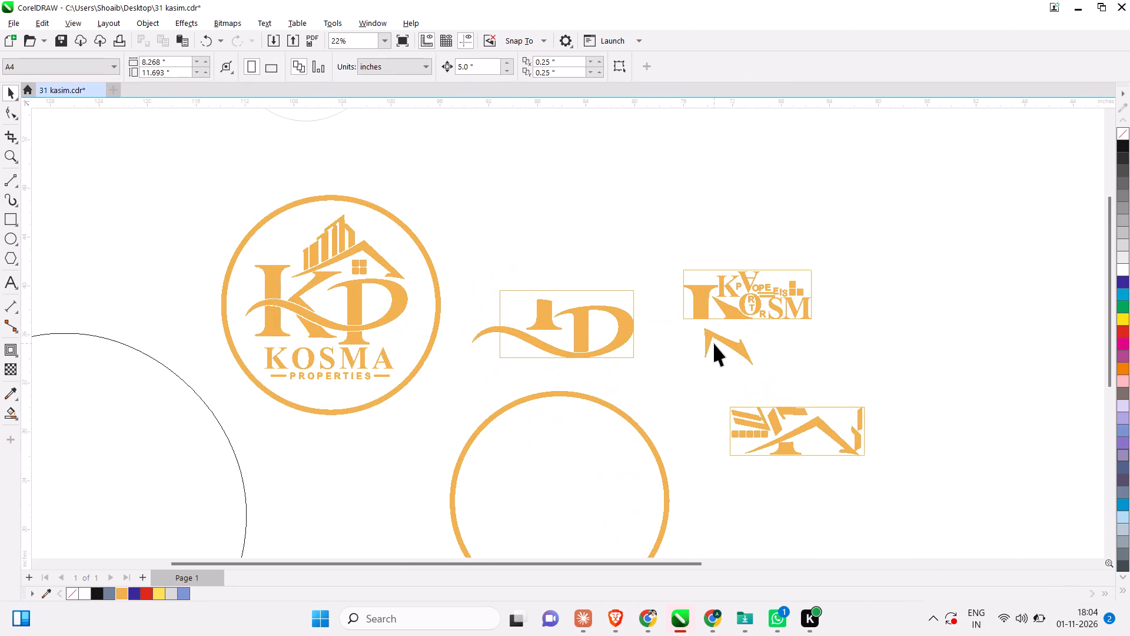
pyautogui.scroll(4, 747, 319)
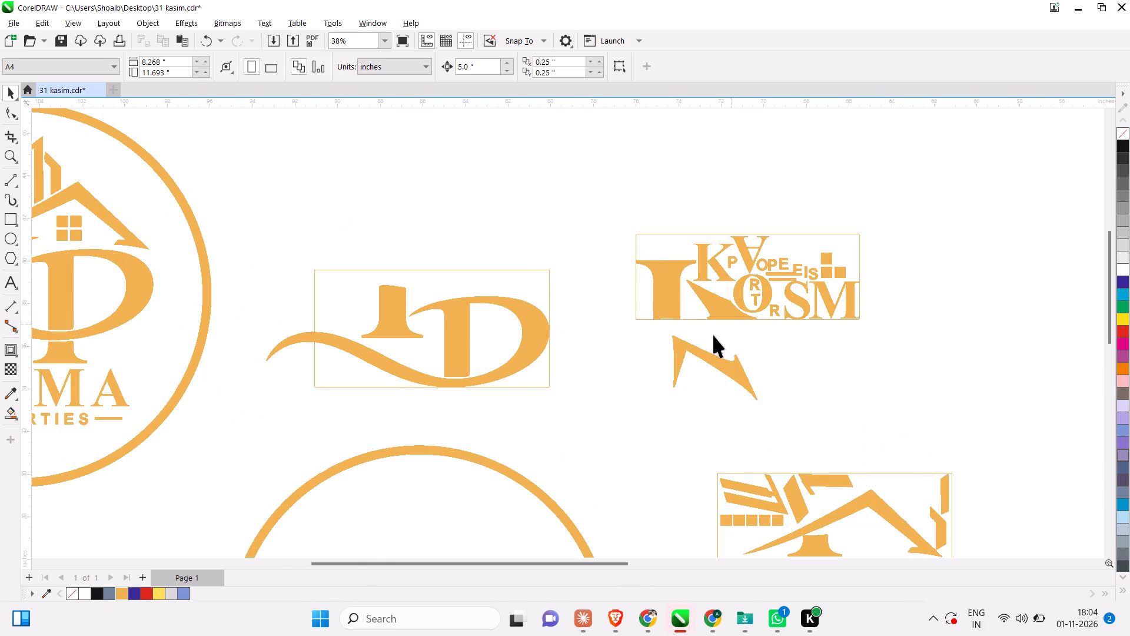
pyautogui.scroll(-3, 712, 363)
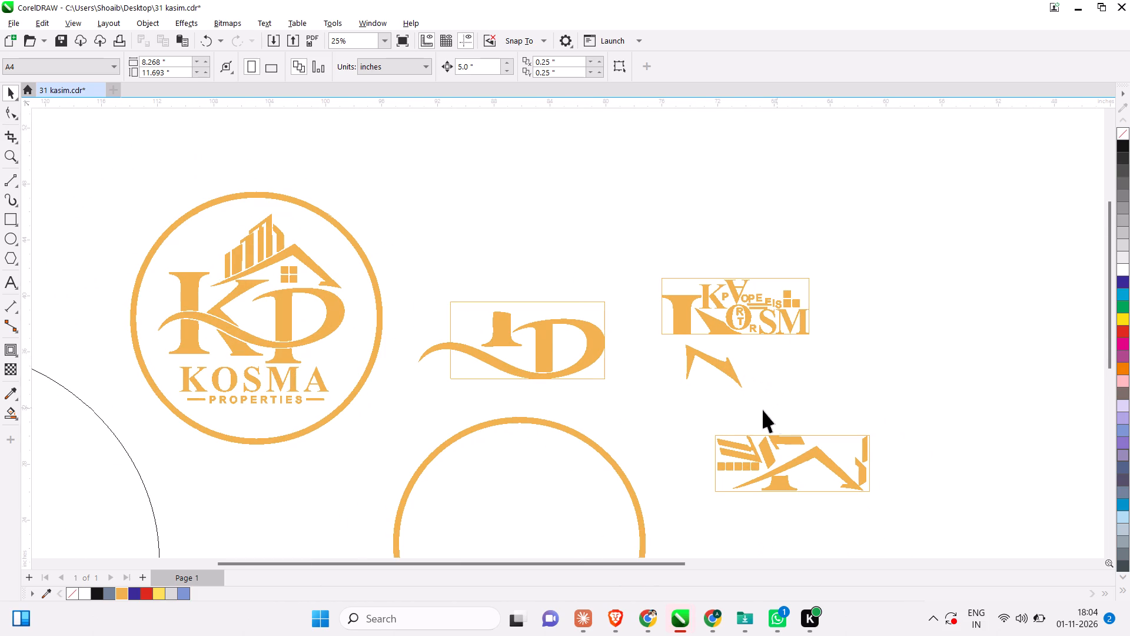
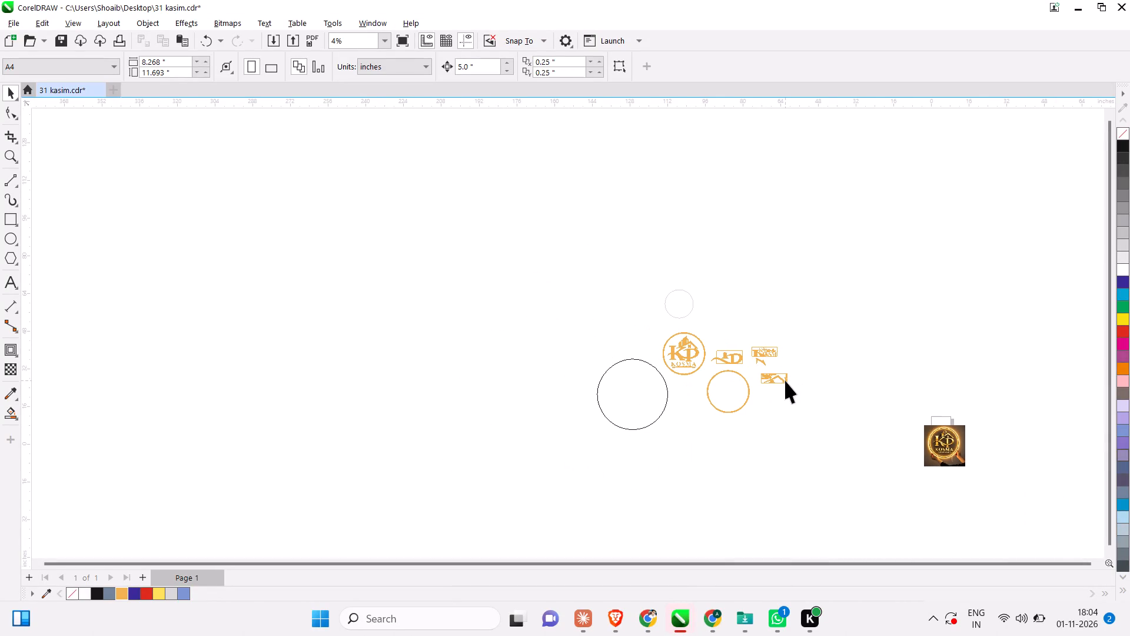
# Begin exporting only the logo pieces and circles, leaving out the reference photo and the page beside it.
pyautogui.scroll(1, 716, 363)
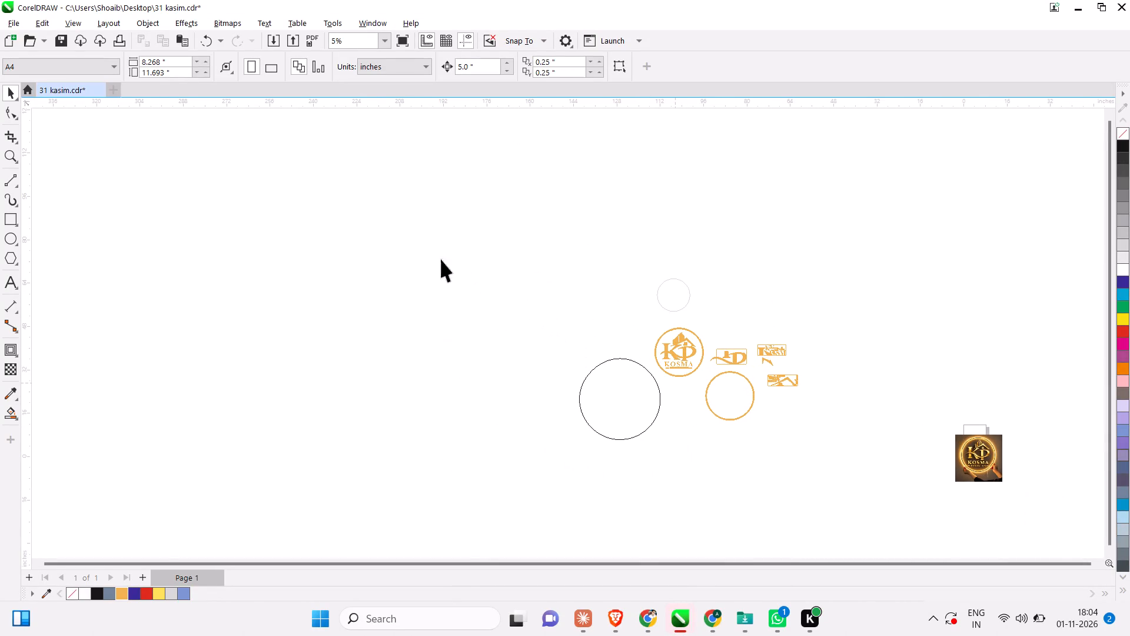
pyautogui.moveTo(417, 241); pyautogui.dragTo(917, 525)
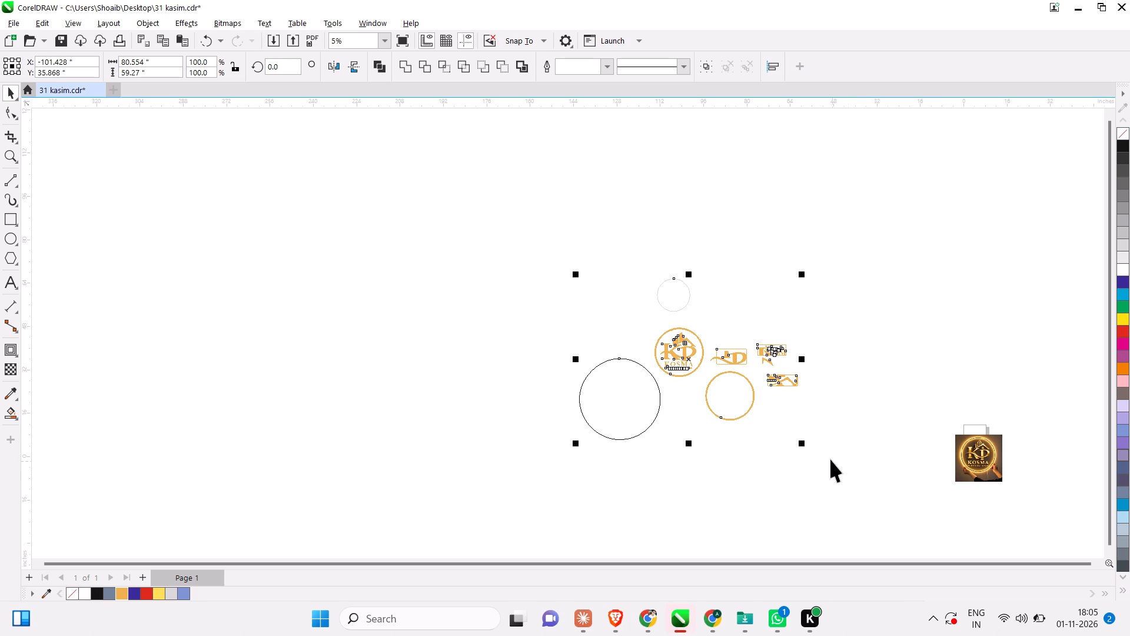
pyautogui.hotkey('ctrl', 'e')
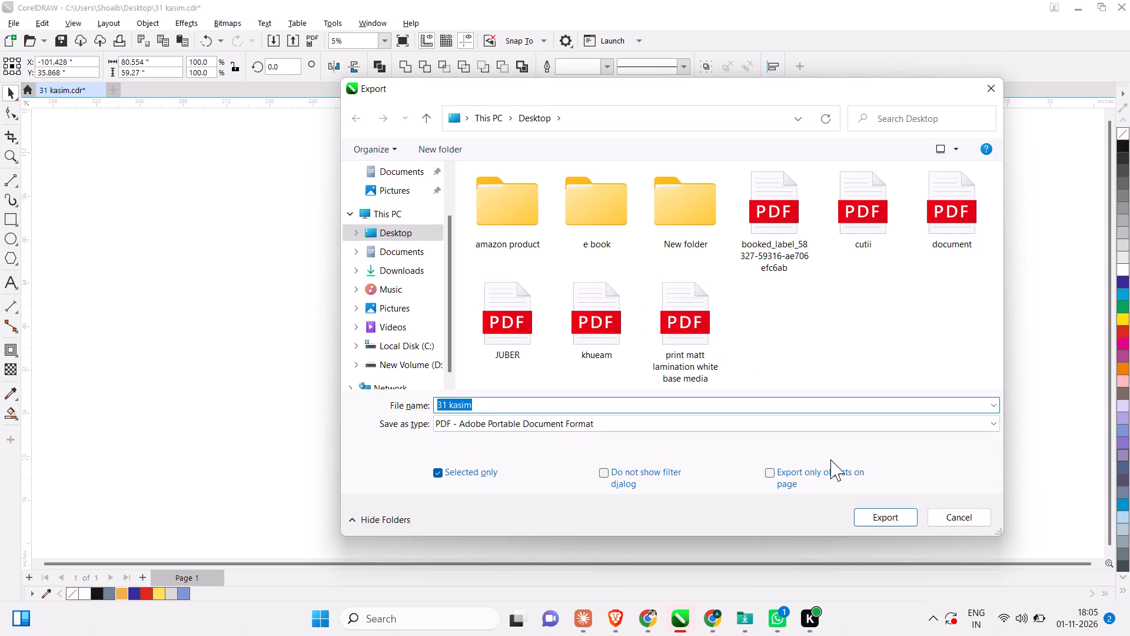
# Cancel the PDF export of 31 kasim and clear the selection in the drawing.
pyautogui.click(945, 514)
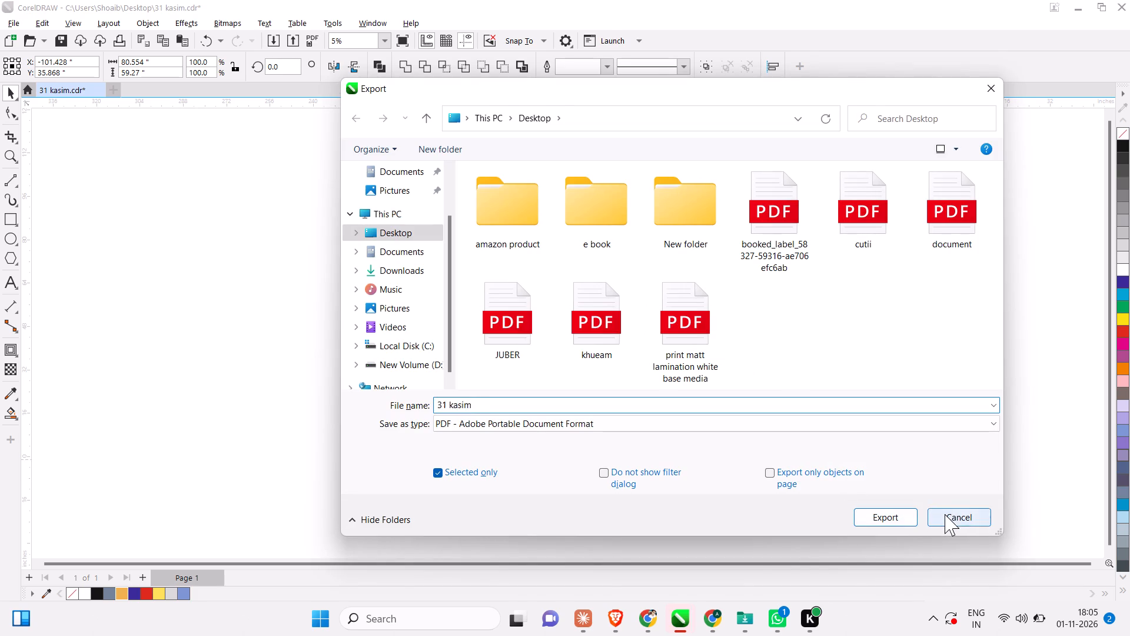
pyautogui.click(849, 382)
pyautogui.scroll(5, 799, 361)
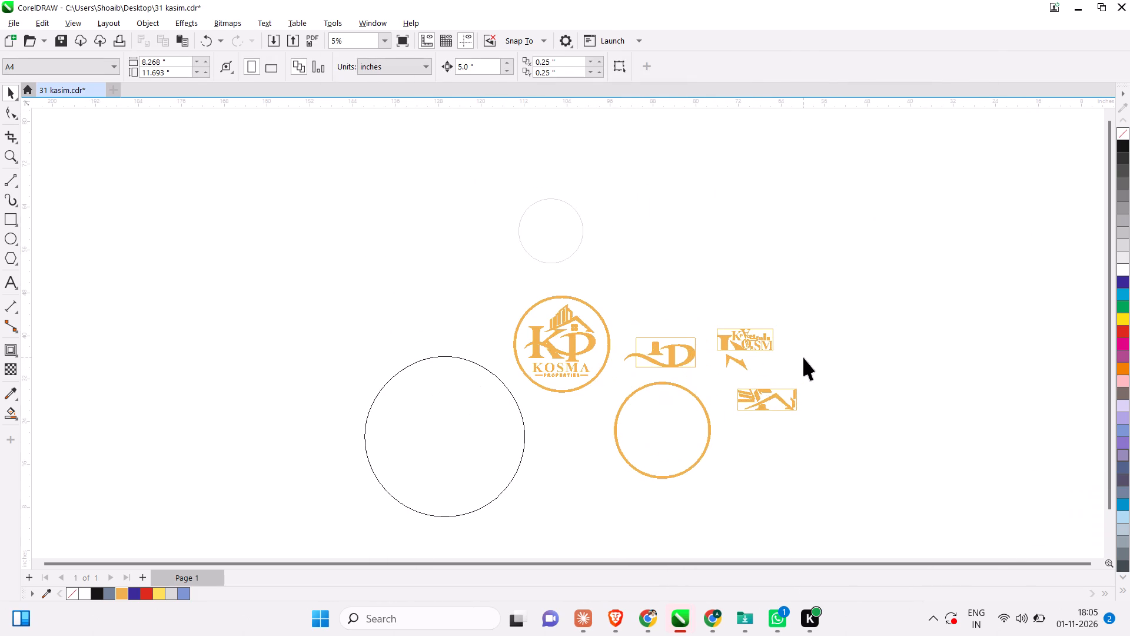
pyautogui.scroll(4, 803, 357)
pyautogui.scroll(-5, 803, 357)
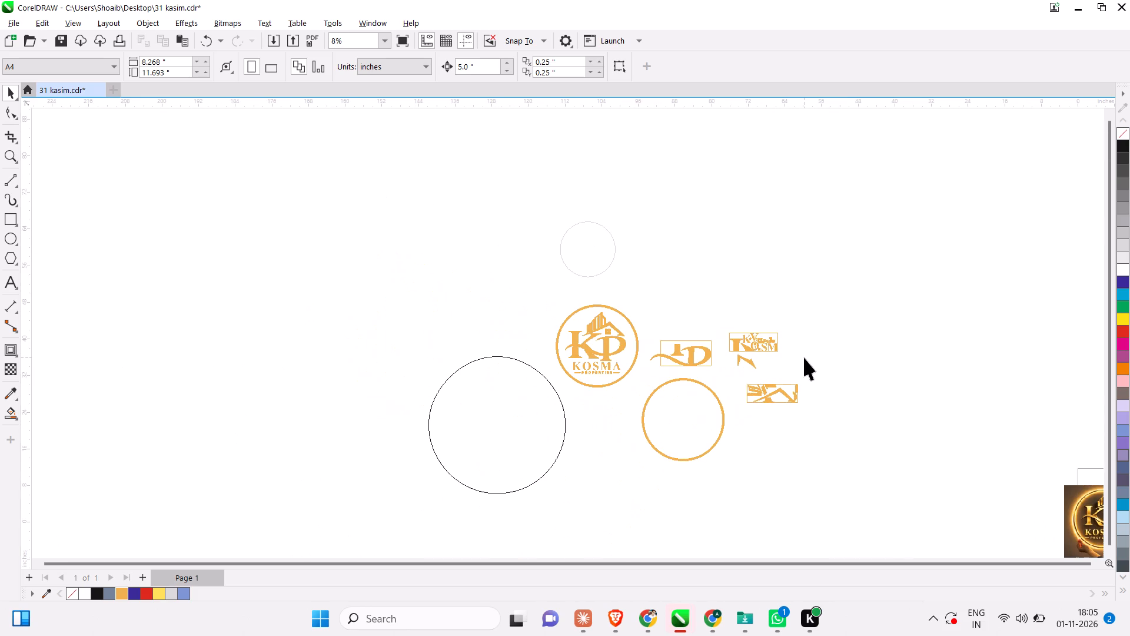